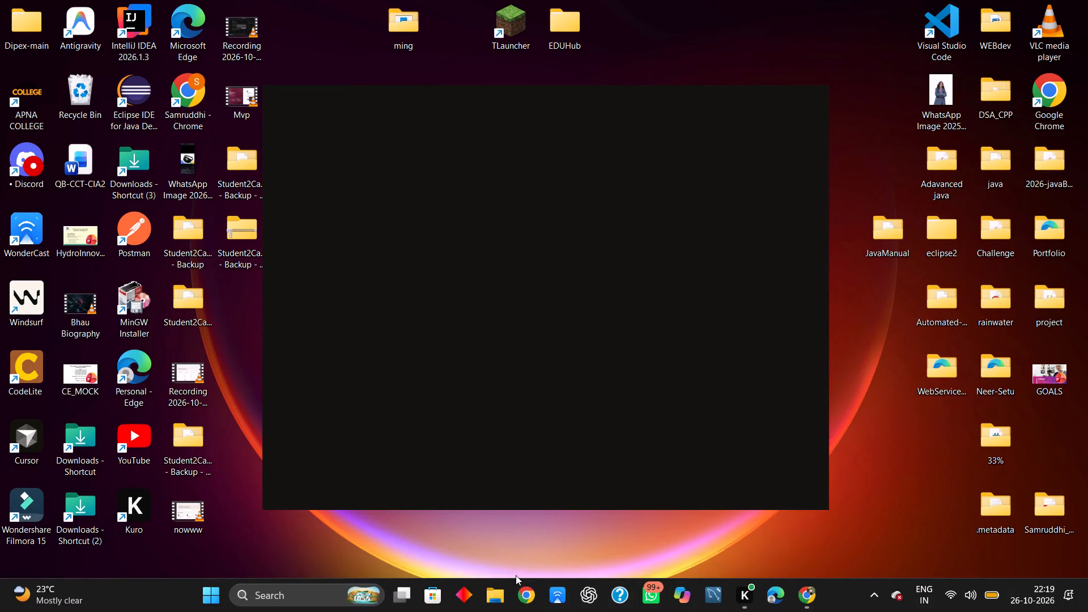
{"action": "left_click", "coordinate": [776, 594]}
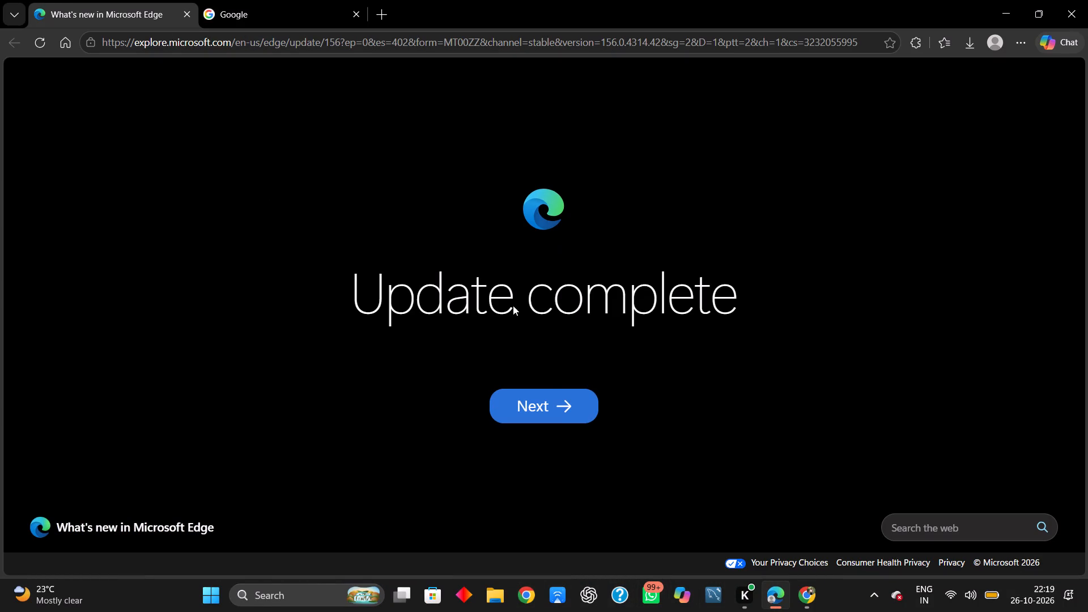
{"action": "left_click", "coordinate": [263, 0]}
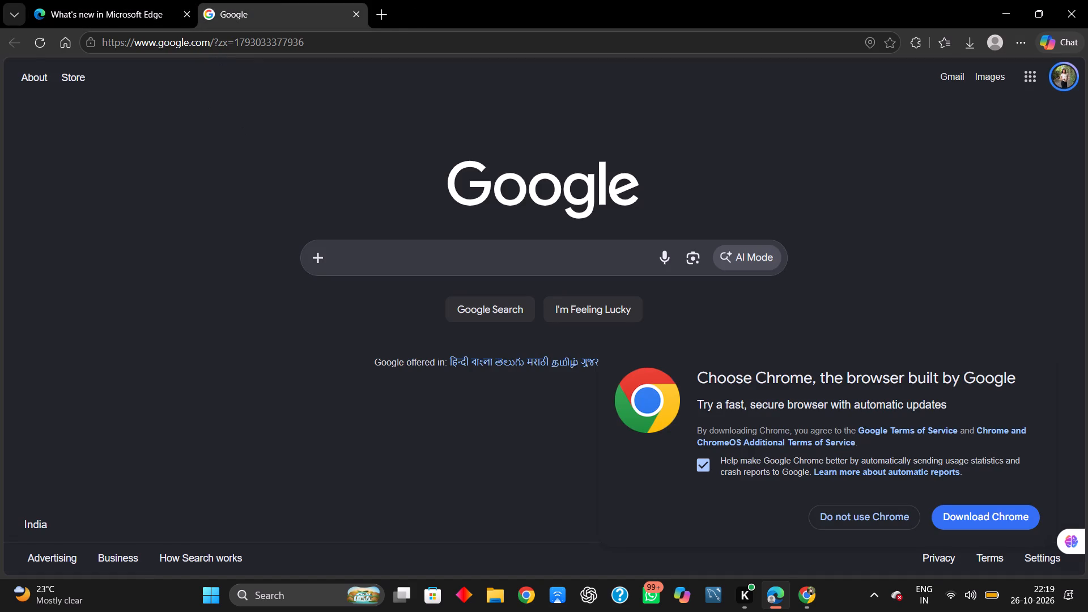
{"action": "left_click", "coordinate": [163, 0]}
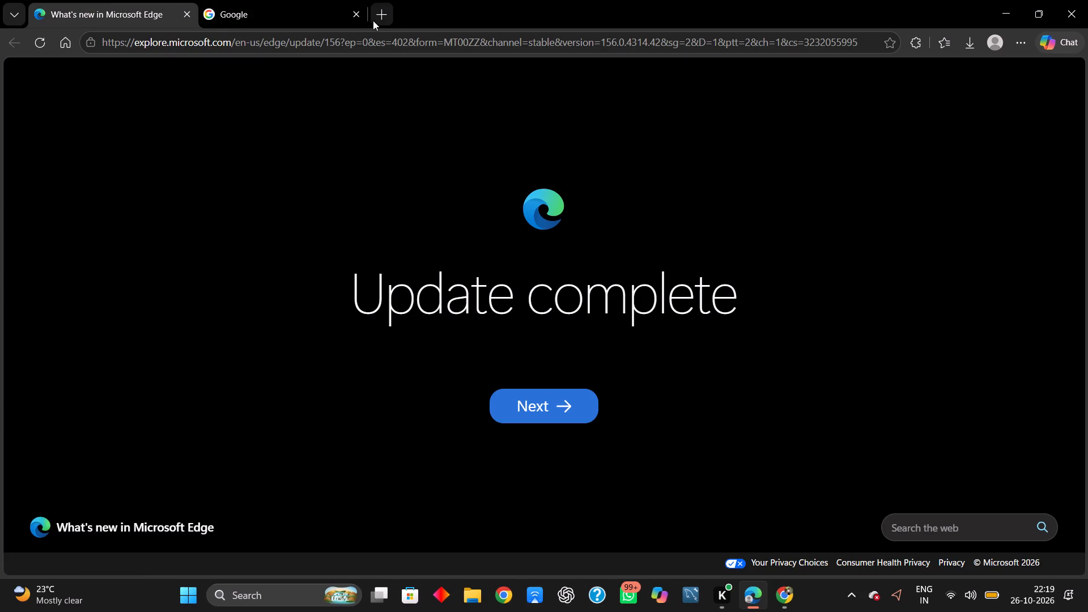
{"action": "left_click", "coordinate": [373, 20]}
{"action": "left_click", "coordinate": [309, 42]}
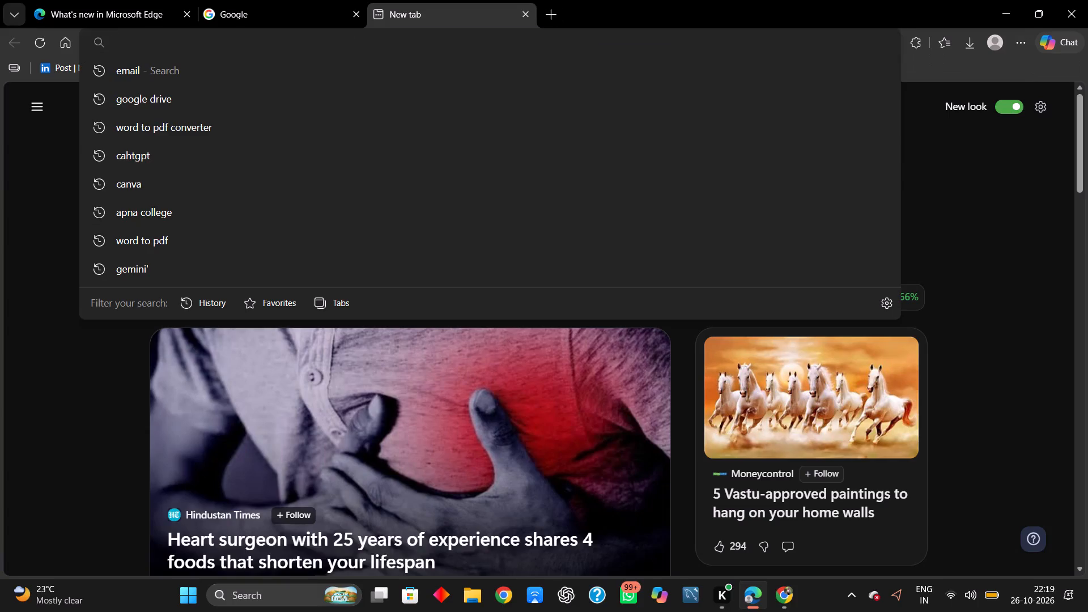
{"action": "type", "text": "goo"}
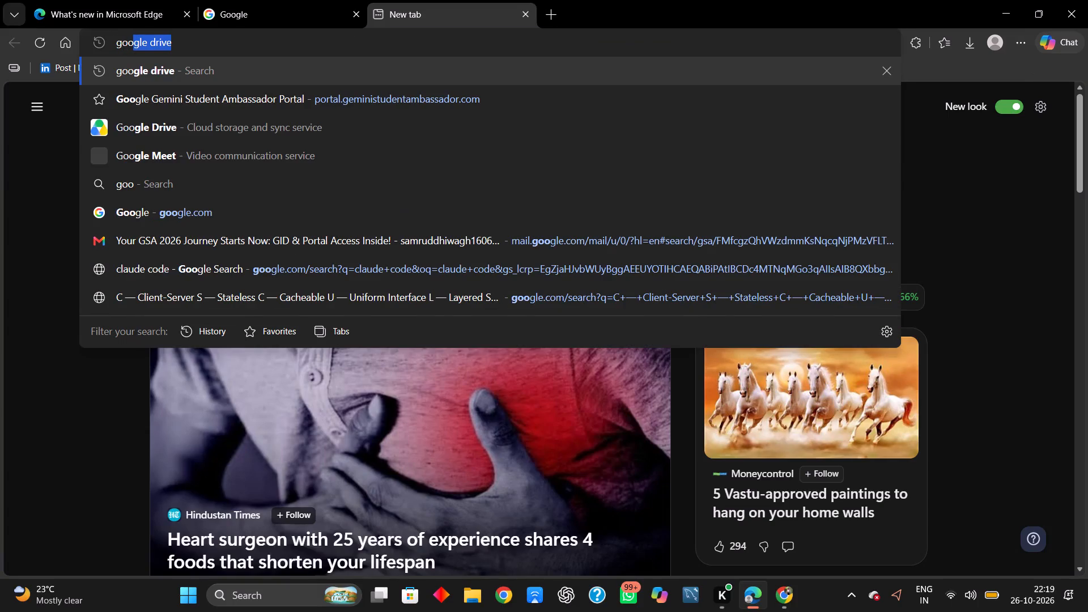
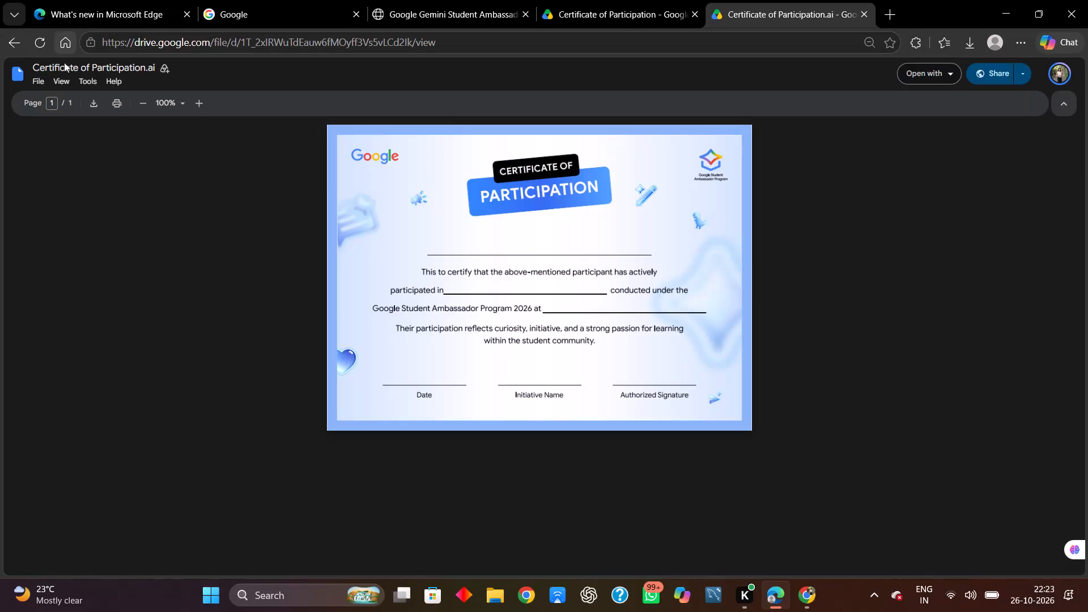
Download the Certificate of Participation.ai template from its Drive preview.
{"action": "left_click", "coordinate": [45, 82]}
{"action": "left_click", "coordinate": [59, 125]}
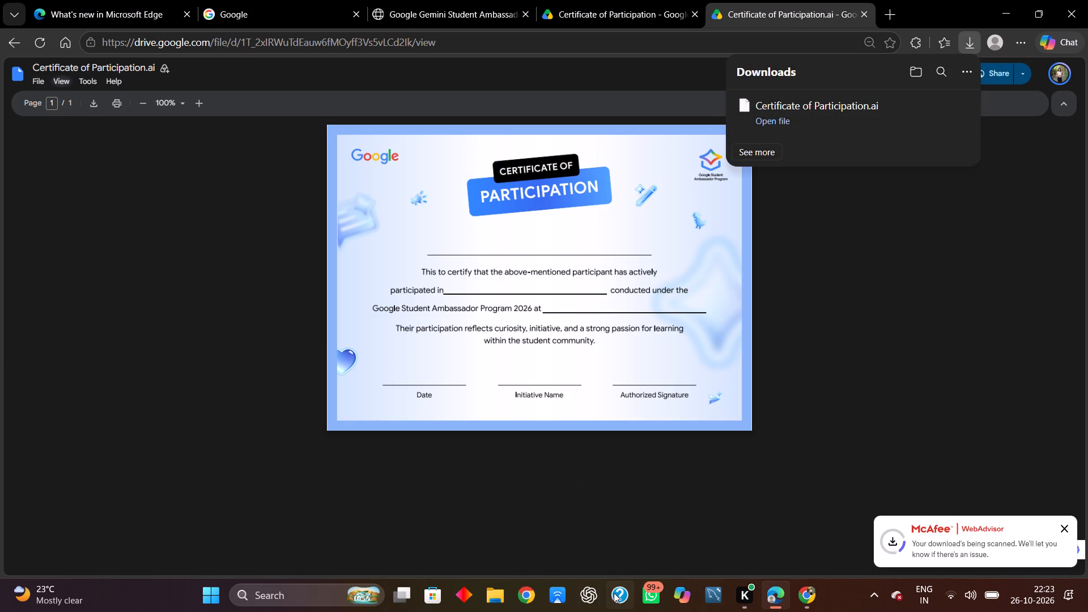
Open a new browser tab and make its address bar ready for entering a search or web address.
{"action": "left_click", "coordinate": [892, 15]}
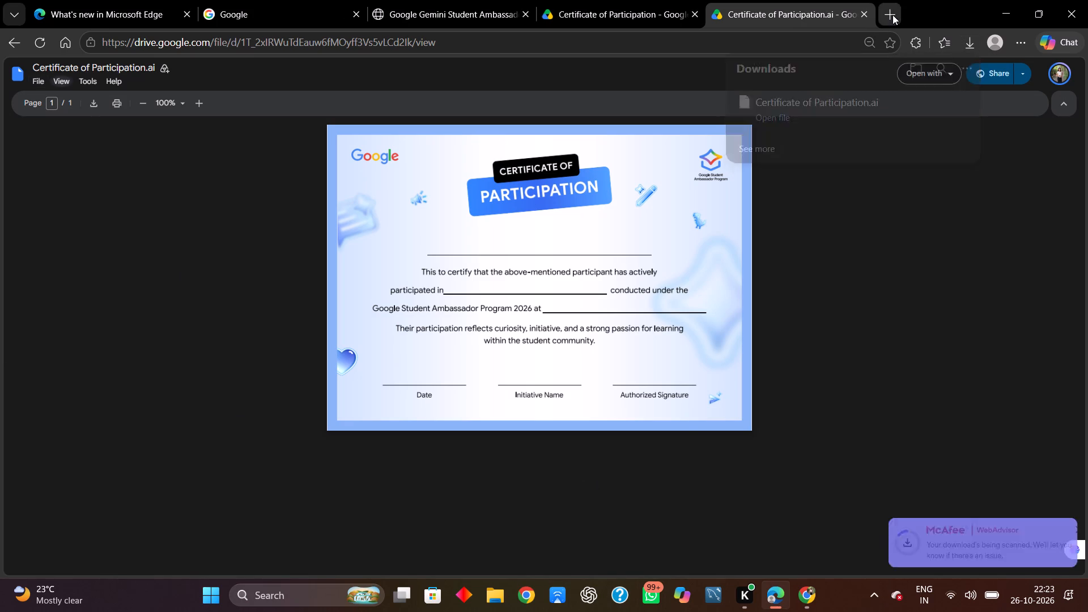
{"action": "left_click", "coordinate": [604, 49]}
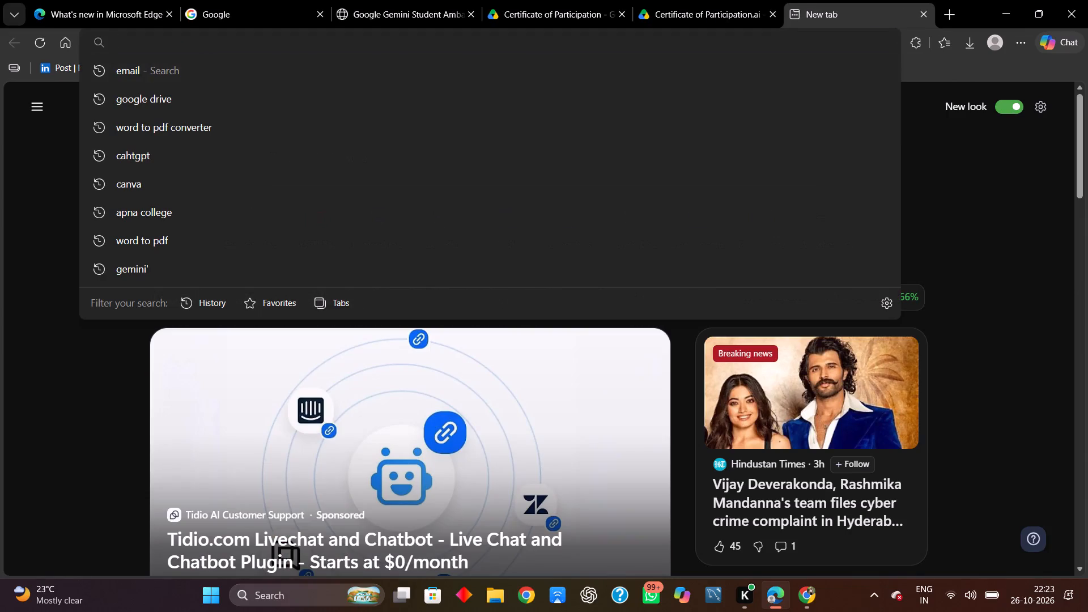
{"action": "left_click", "coordinate": [492, 49]}
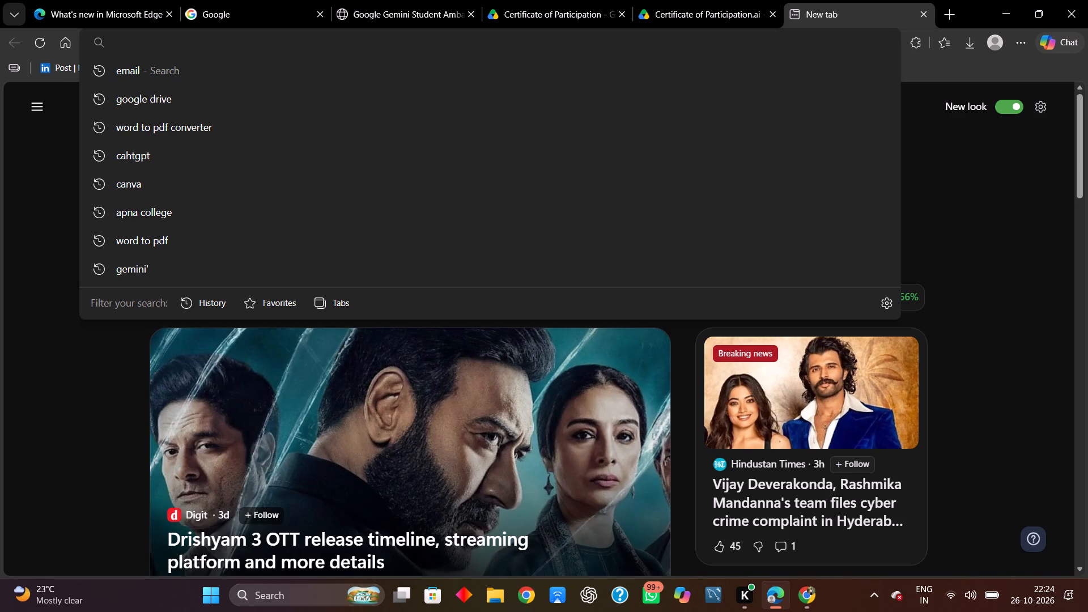
{"action": "left_click", "coordinate": [492, 49]}
{"action": "left_click", "coordinate": [180, 54]}
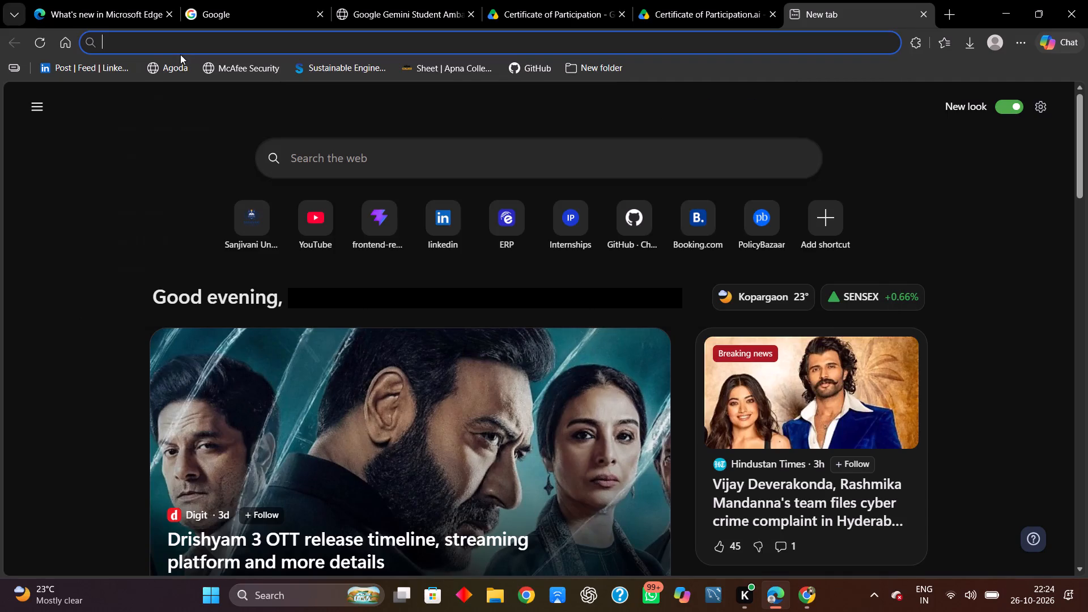
{"action": "left_click", "coordinate": [172, 46]}
{"action": "left_click", "coordinate": [172, 46]}
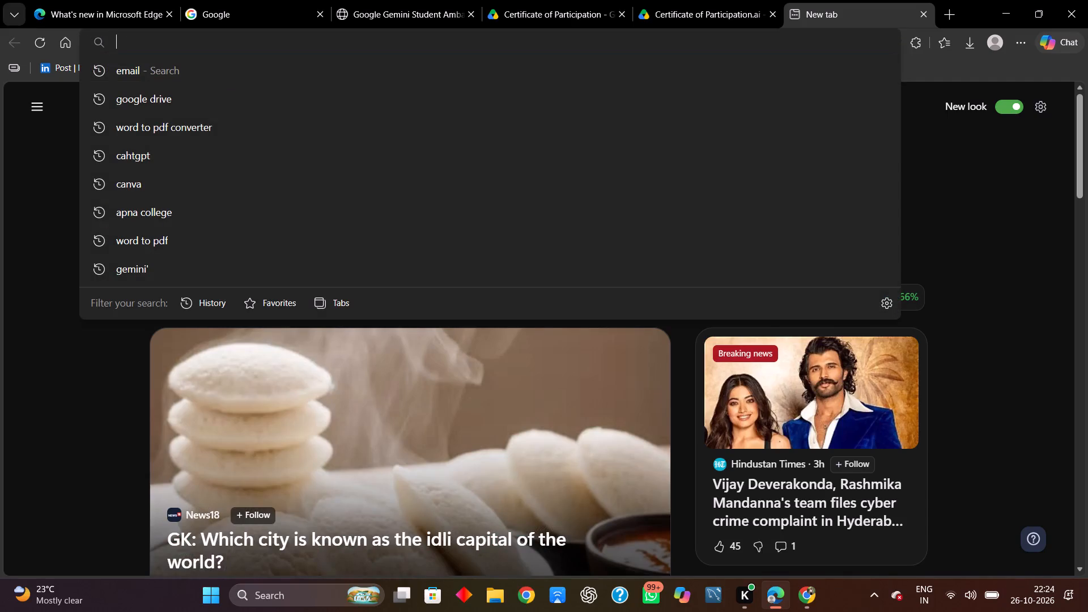
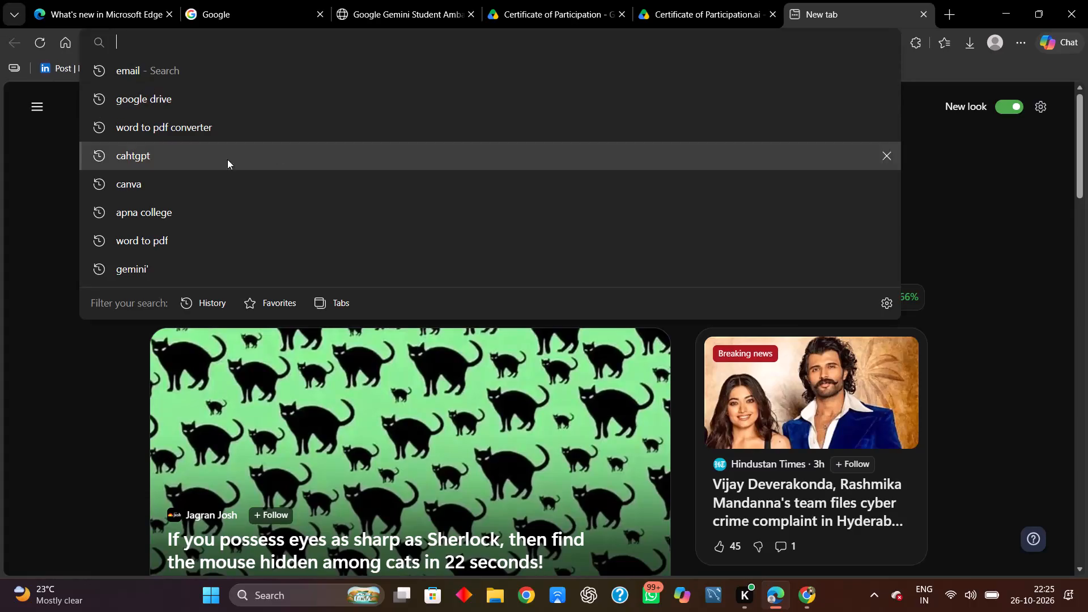
Open YouTube from its desktop shortcut and search it for "complete one shot dbms".
{"action": "left_click", "coordinate": [170, 40]}
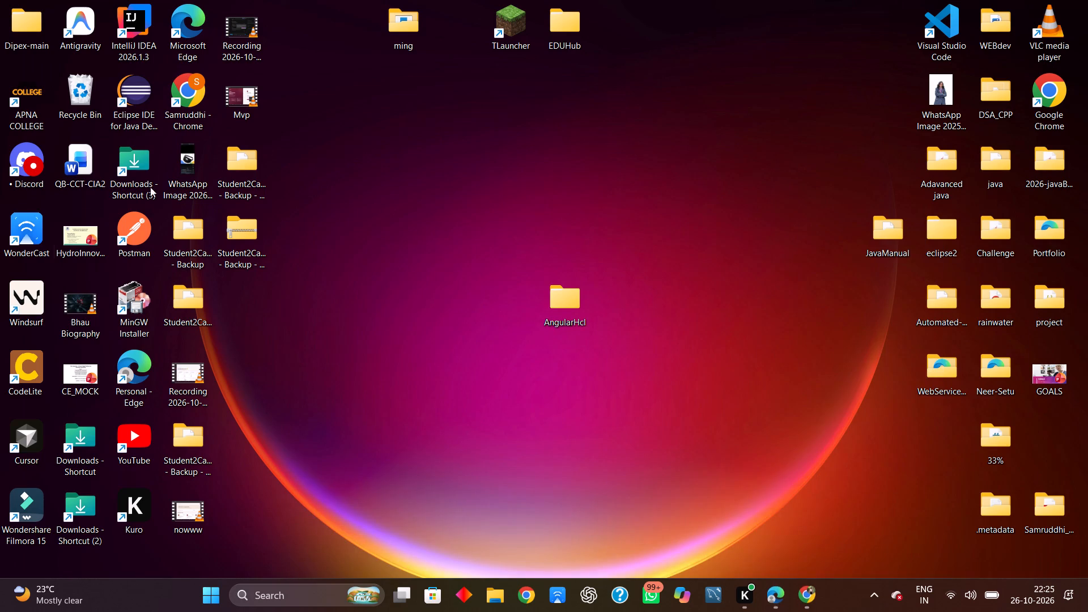
{"action": "double_click", "coordinate": [123, 438]}
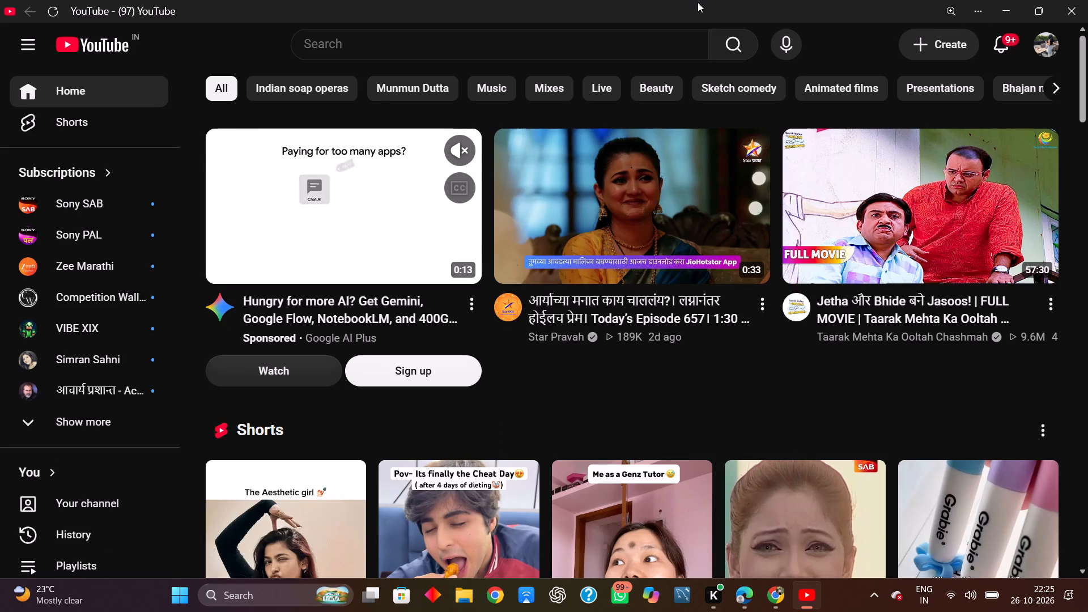
{"action": "left_click", "coordinate": [439, 46]}
{"action": "type", "text": "complete one shot dbms"}
{"action": "key", "text": "Return"}
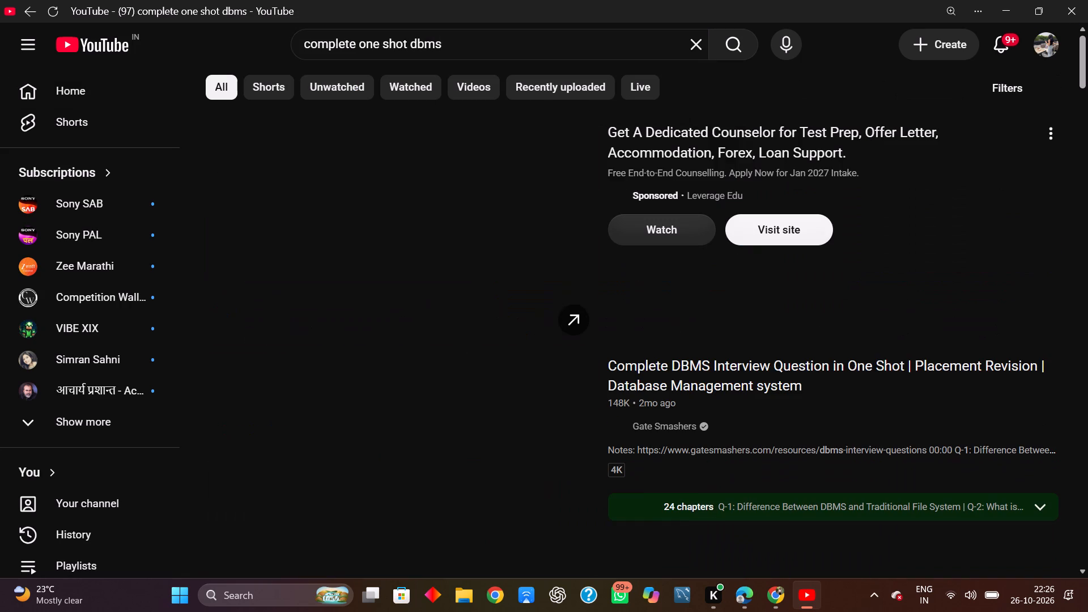
Look through the YouTube results for a suitable complete DBMS one-shot video, comparing titles, channels and durations.
{"action": "scroll", "coordinate": [449, 291], "scroll_direction": "down", "scroll_amount": 2}
{"action": "scroll", "coordinate": [381, 326], "scroll_direction": "down", "scroll_amount": 1}
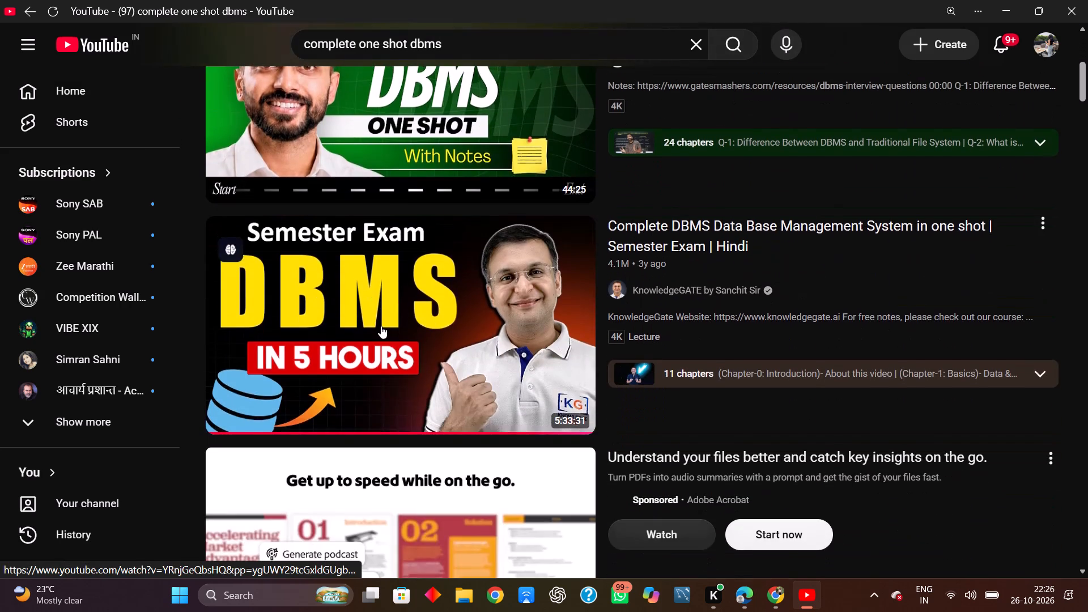
{"action": "scroll", "coordinate": [381, 326], "scroll_direction": "down", "scroll_amount": 8}
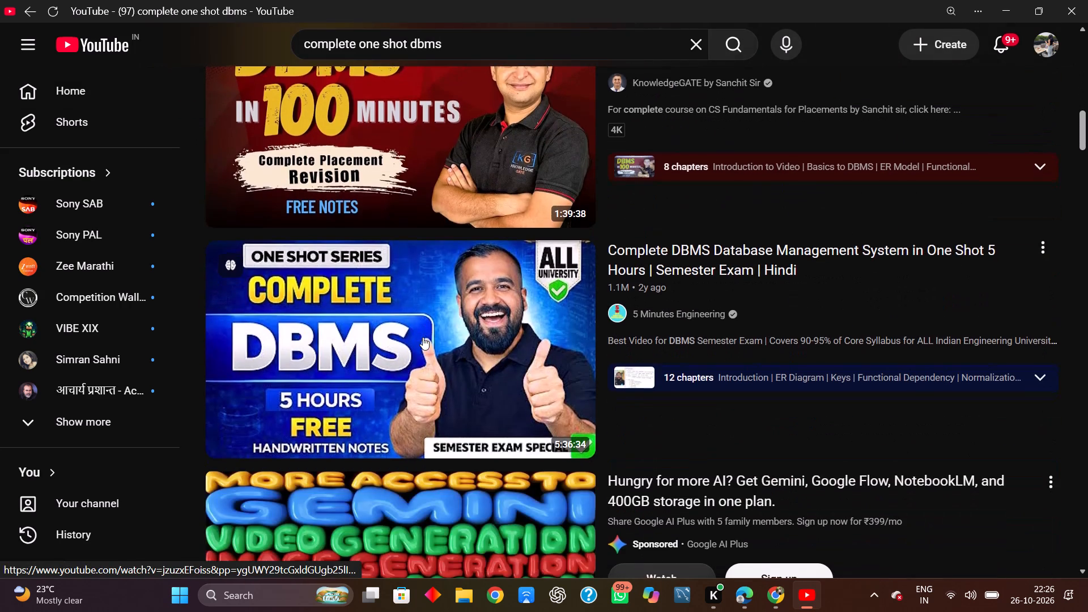
{"action": "scroll", "coordinate": [369, 399], "scroll_direction": "down", "scroll_amount": 5}
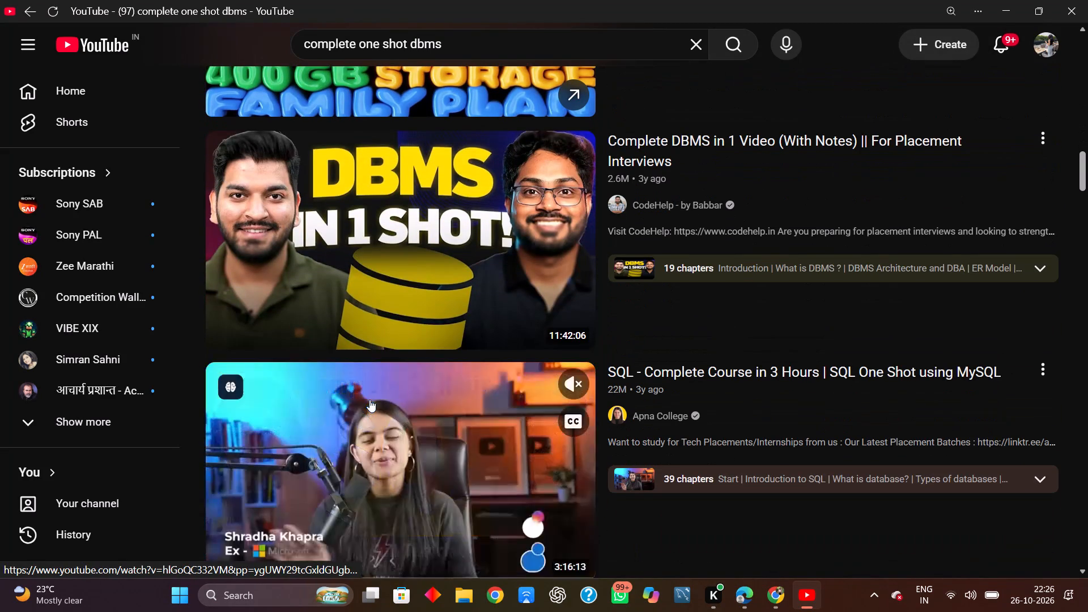
{"action": "scroll", "coordinate": [314, 248], "scroll_direction": "up", "scroll_amount": 1}
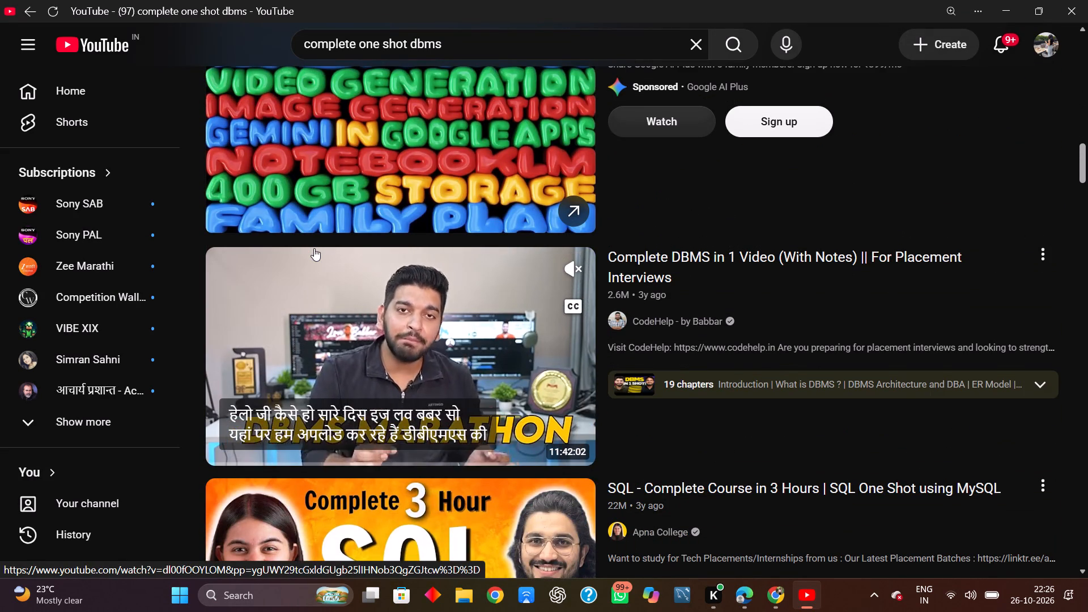
{"action": "scroll", "coordinate": [314, 248], "scroll_direction": "down", "scroll_amount": 3}
{"action": "scroll", "coordinate": [418, 312], "scroll_direction": "down", "scroll_amount": 3}
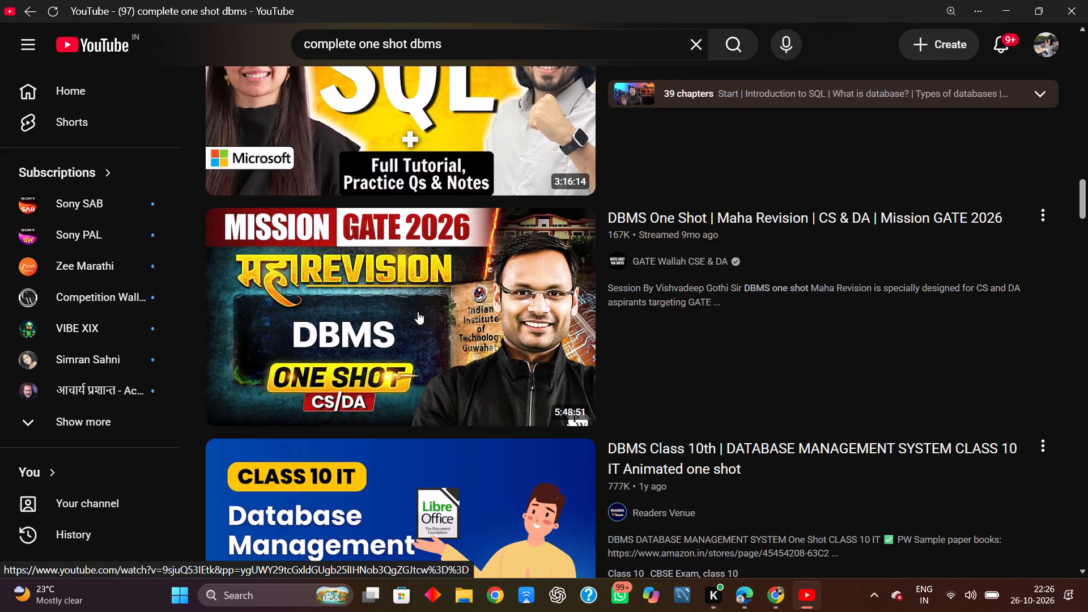
{"action": "scroll", "coordinate": [484, 299], "scroll_direction": "down", "scroll_amount": 5}
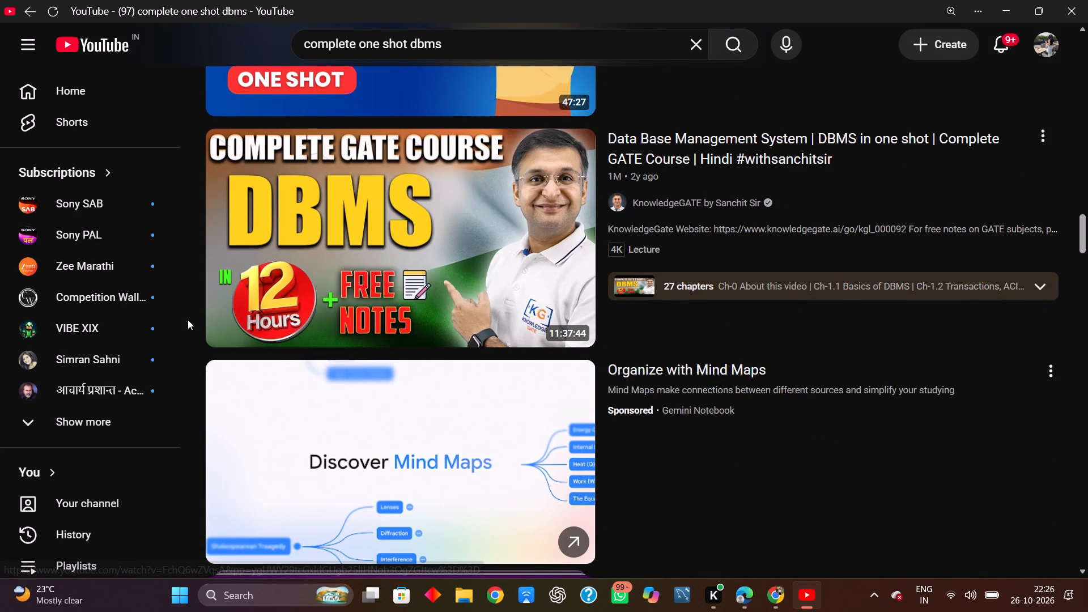
{"action": "scroll", "coordinate": [385, 301], "scroll_direction": "down", "scroll_amount": 5}
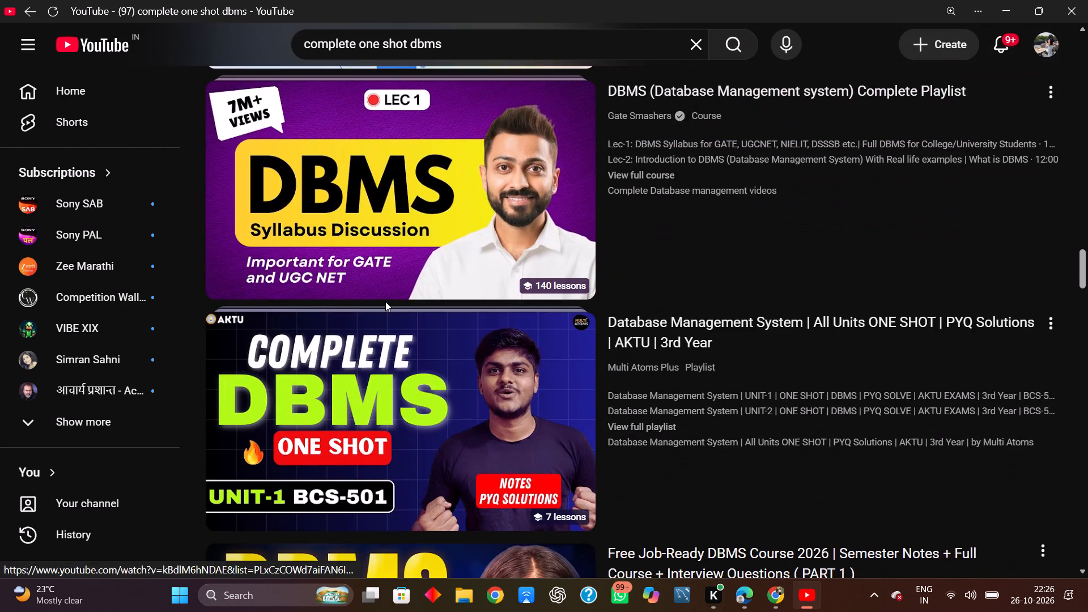
{"action": "scroll", "coordinate": [427, 379], "scroll_direction": "down", "scroll_amount": 3}
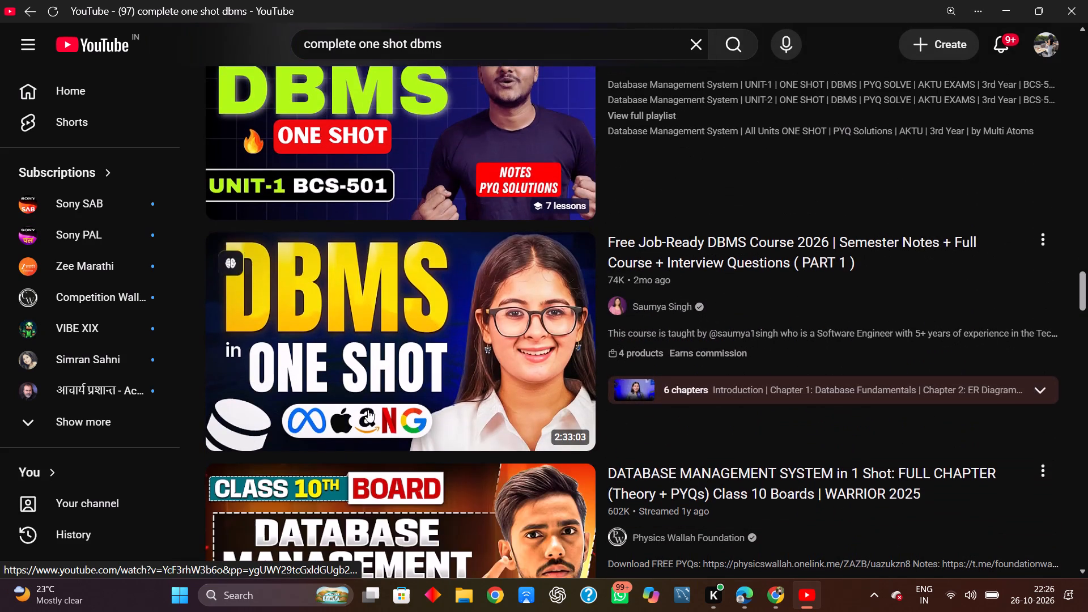
{"action": "scroll", "coordinate": [426, 325], "scroll_direction": "down", "scroll_amount": 7}
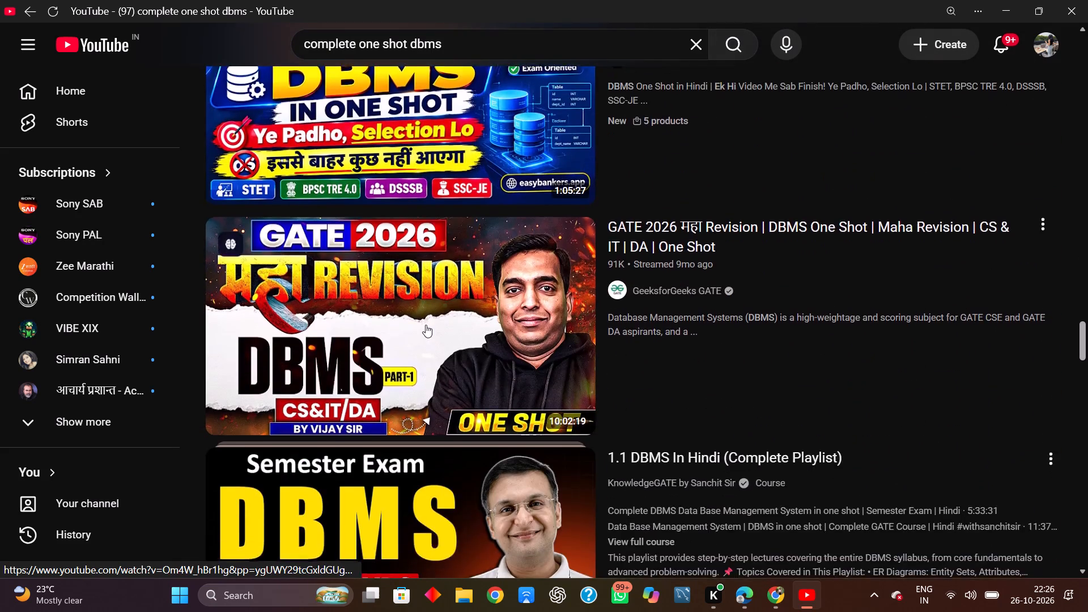
{"action": "scroll", "coordinate": [426, 325], "scroll_direction": "down", "scroll_amount": 3}
{"action": "scroll", "coordinate": [426, 325], "scroll_direction": "up", "scroll_amount": 2}
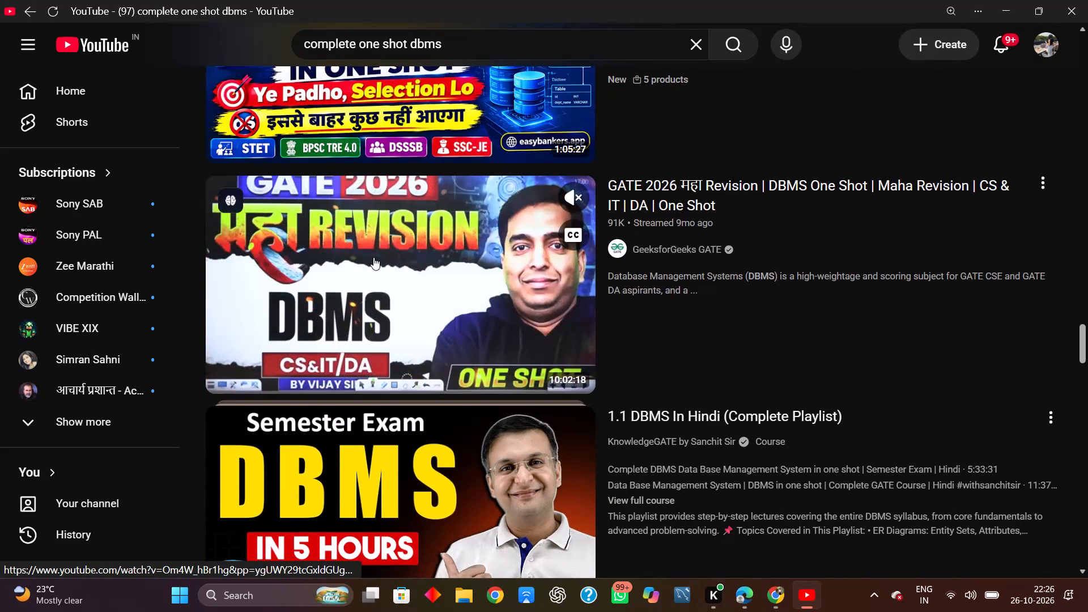
{"action": "scroll", "coordinate": [378, 376], "scroll_direction": "down", "scroll_amount": 7}
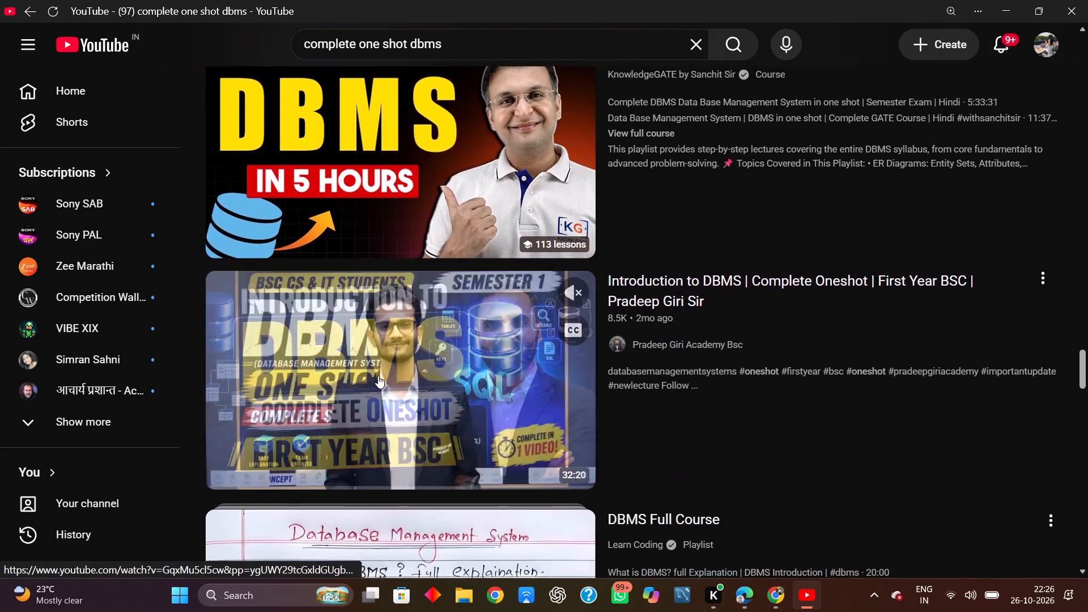
{"action": "scroll", "coordinate": [378, 376], "scroll_direction": "down", "scroll_amount": 5}
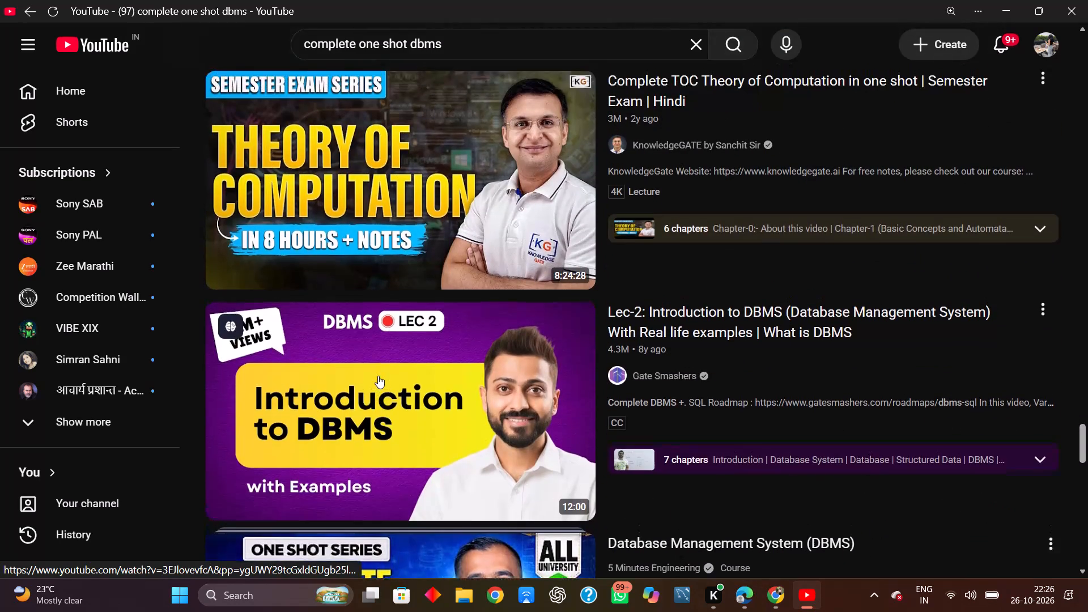
{"action": "scroll", "coordinate": [378, 376], "scroll_direction": "down", "scroll_amount": 1}
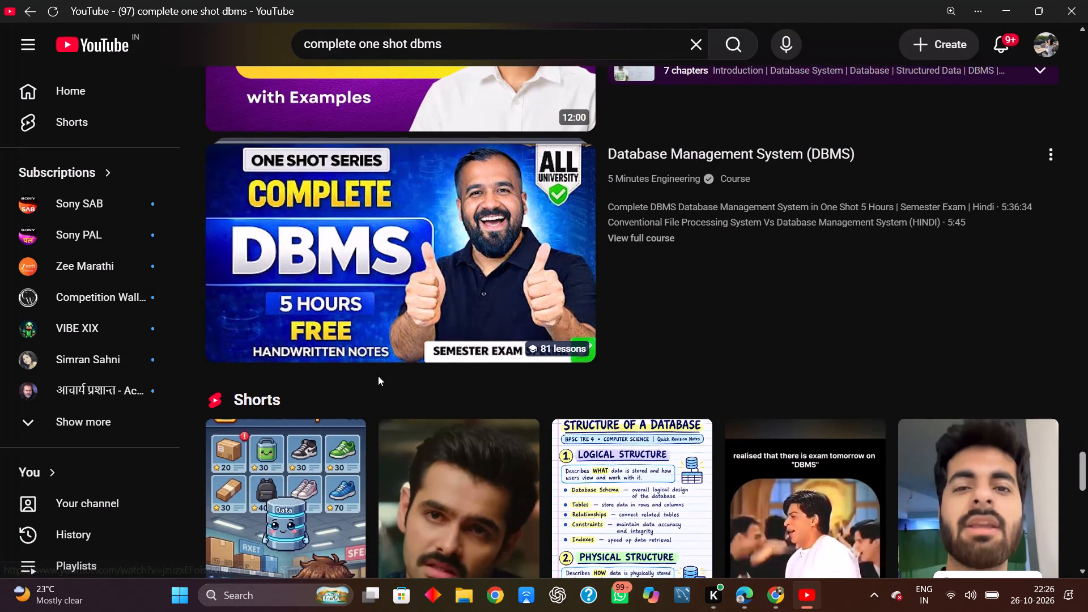
{"action": "scroll", "coordinate": [378, 376], "scroll_direction": "down", "scroll_amount": 13}
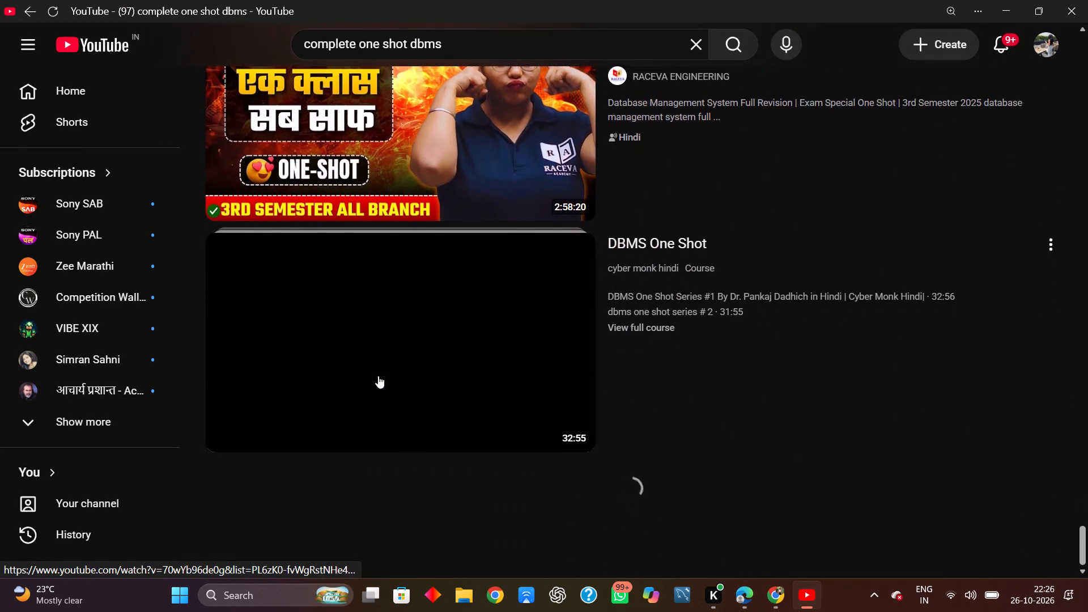
{"action": "scroll", "coordinate": [378, 376], "scroll_direction": "down", "scroll_amount": 7}
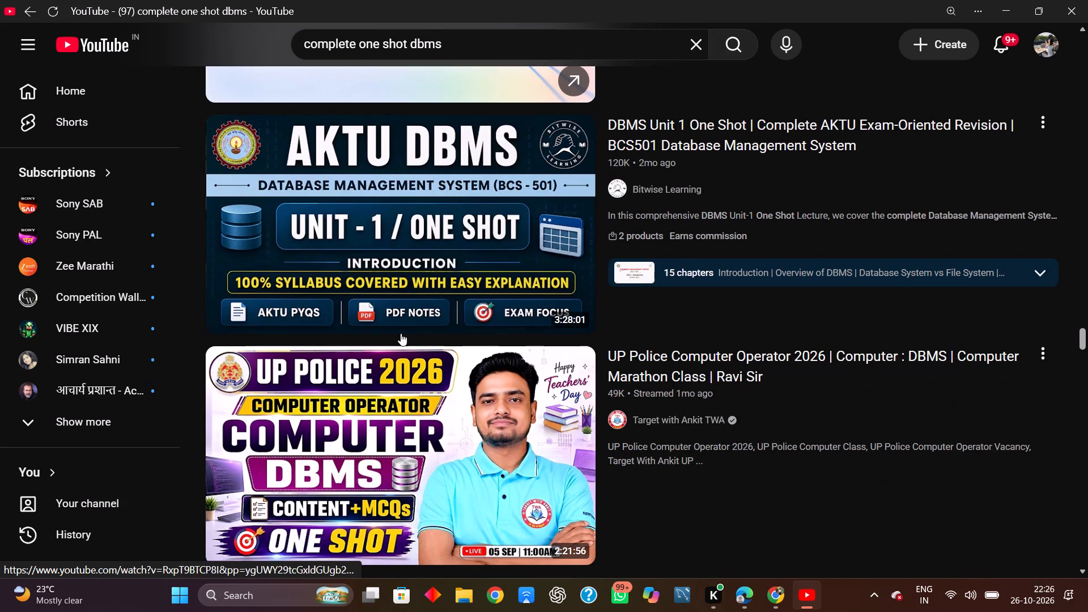
{"action": "scroll", "coordinate": [401, 333], "scroll_direction": "down", "scroll_amount": 13}
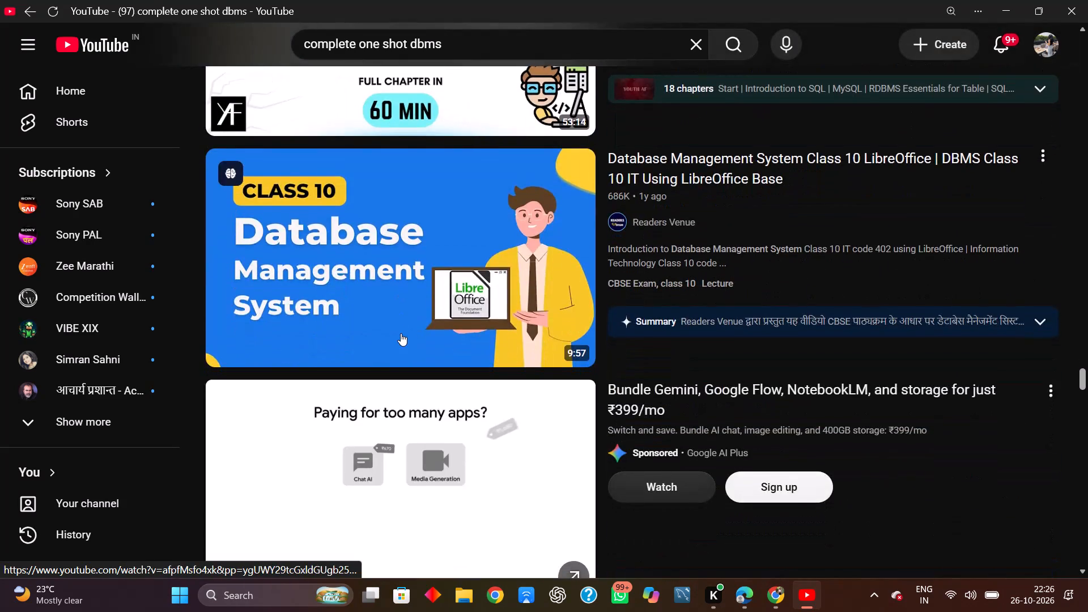
{"action": "scroll", "coordinate": [401, 333], "scroll_direction": "down", "scroll_amount": 7}
Refine the YouTube search to "complete one shot dbms10+ hours".
{"action": "left_click", "coordinate": [457, 48]}
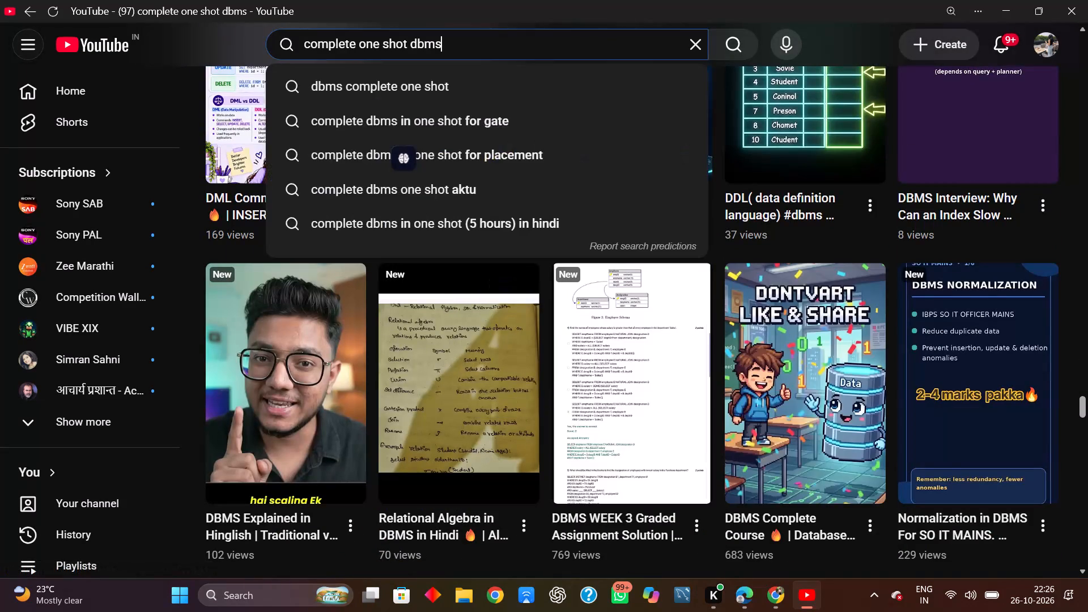
{"action": "type", "text": "10"}
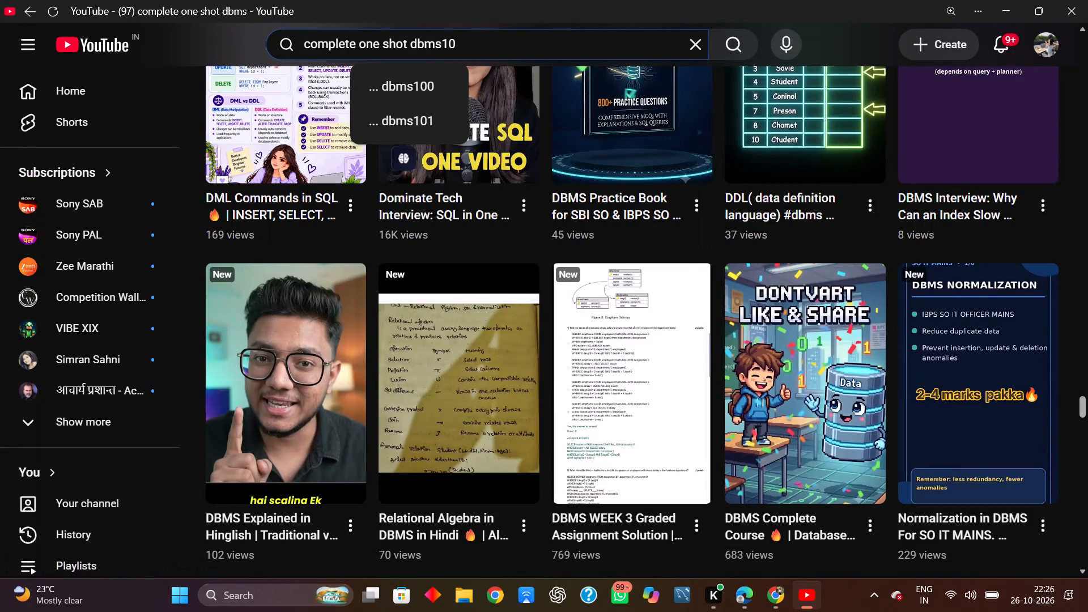
{"action": "type", "text": "+"}
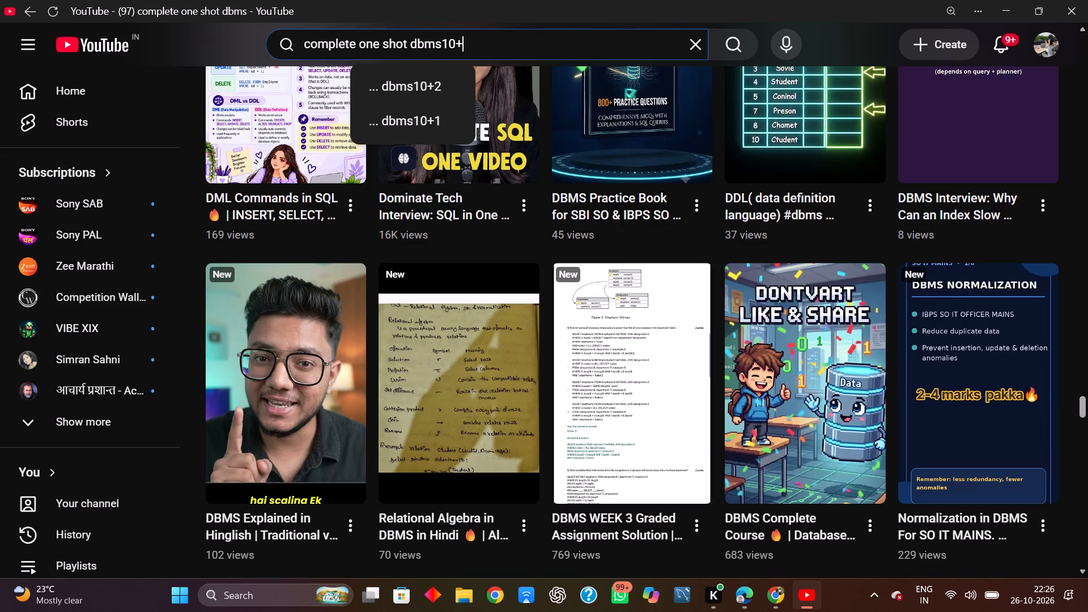
{"action": "key", "text": "space"}
{"action": "type", "text": "hours"}
{"action": "key", "text": "Return"}
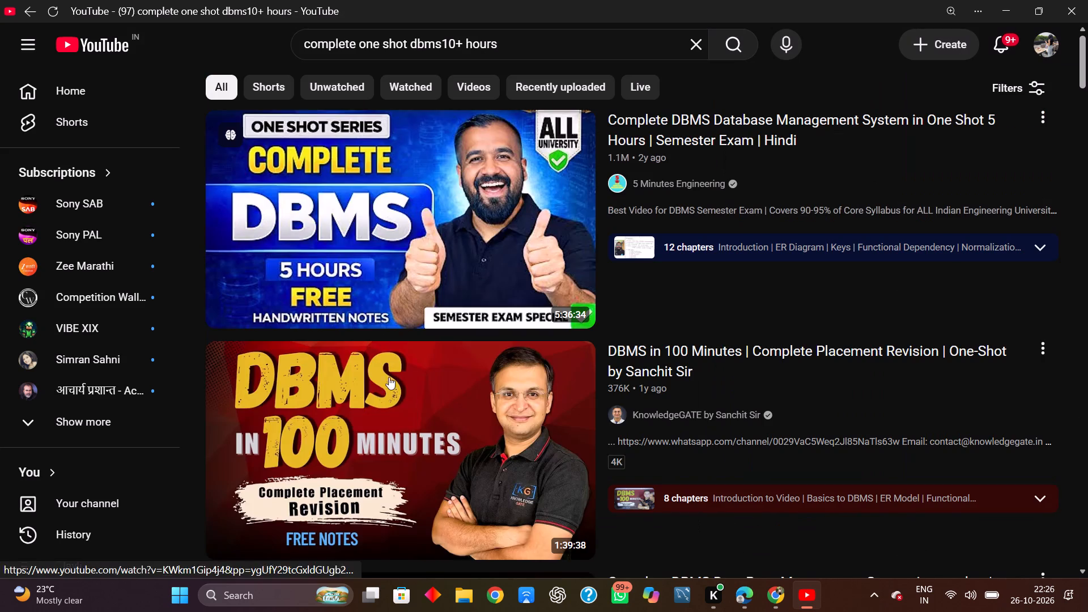
Open CodeHelp's "Complete DBMS in 1 Video (With Notes) || For Placement Interviews" from the results and leave it playing.
{"action": "scroll", "coordinate": [462, 242], "scroll_direction": "down", "scroll_amount": 2}
{"action": "scroll", "coordinate": [418, 304], "scroll_direction": "down", "scroll_amount": 2}
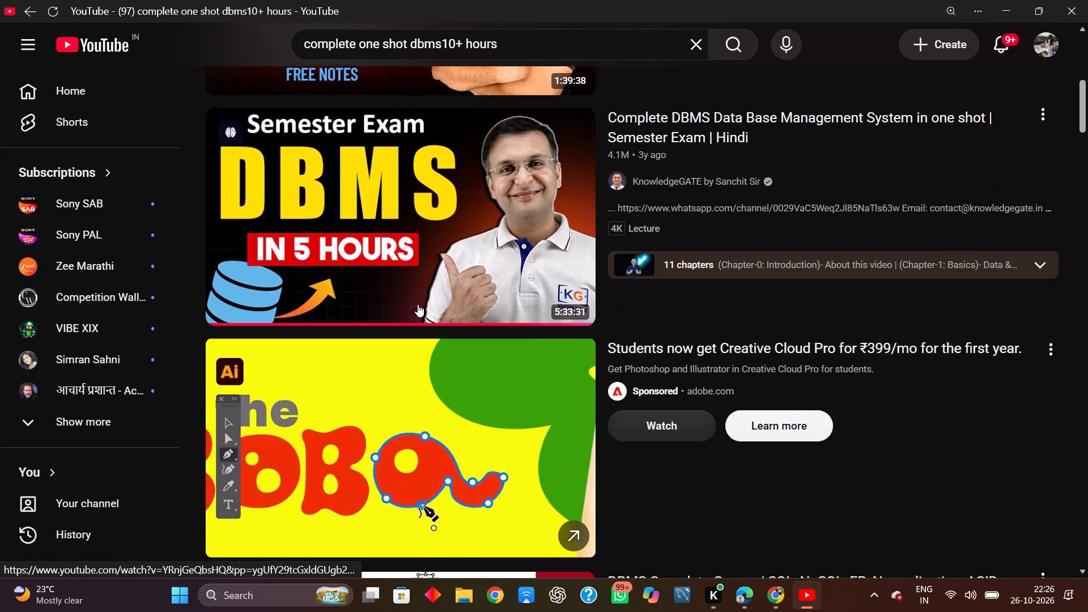
{"action": "scroll", "coordinate": [406, 329], "scroll_direction": "down", "scroll_amount": 4}
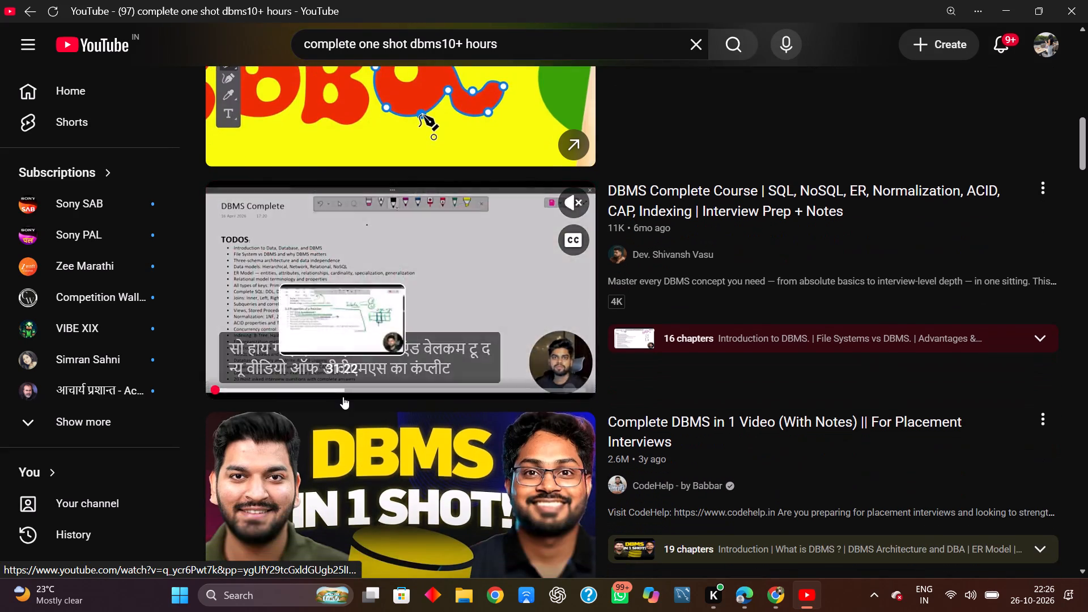
{"action": "scroll", "coordinate": [343, 397], "scroll_direction": "down", "scroll_amount": 2}
{"action": "left_click", "coordinate": [436, 342]}
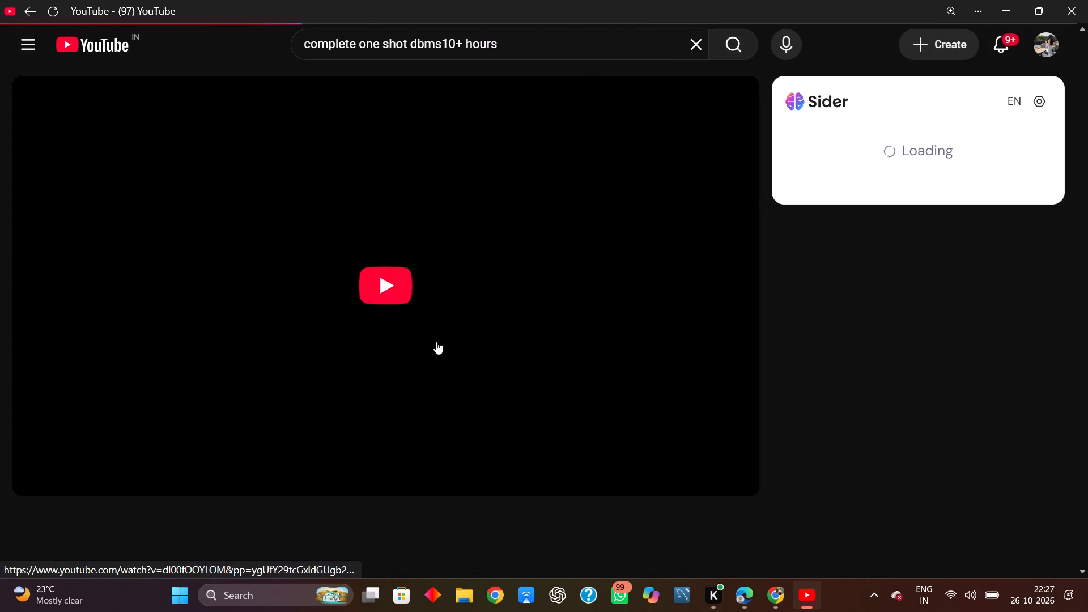
{"action": "left_click", "coordinate": [339, 258]}
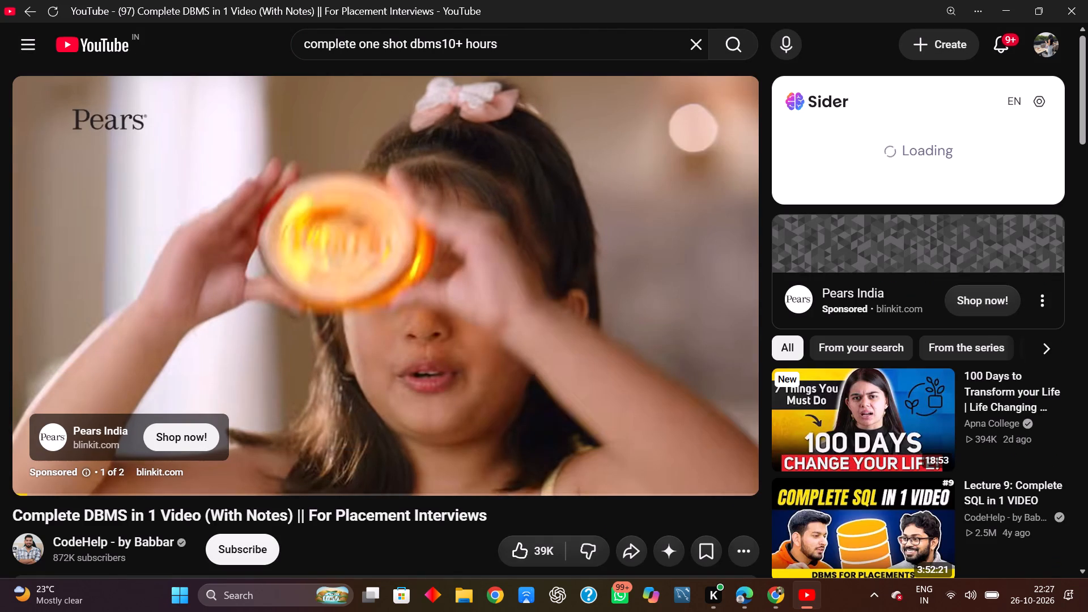
{"action": "scroll", "coordinate": [589, 321], "scroll_direction": "down", "scroll_amount": 1}
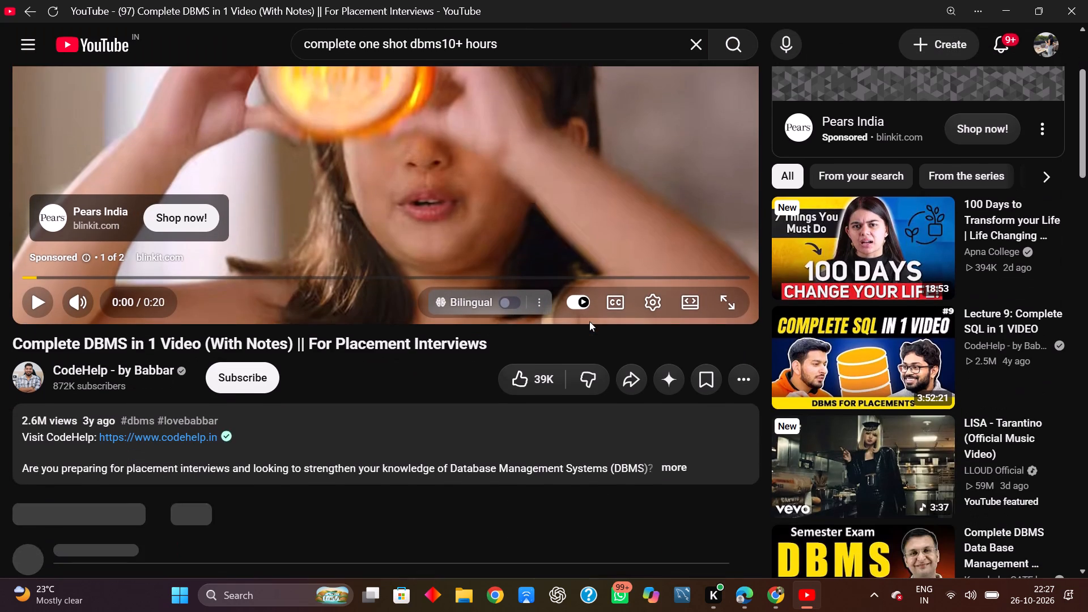
{"action": "left_click", "coordinate": [521, 98]}
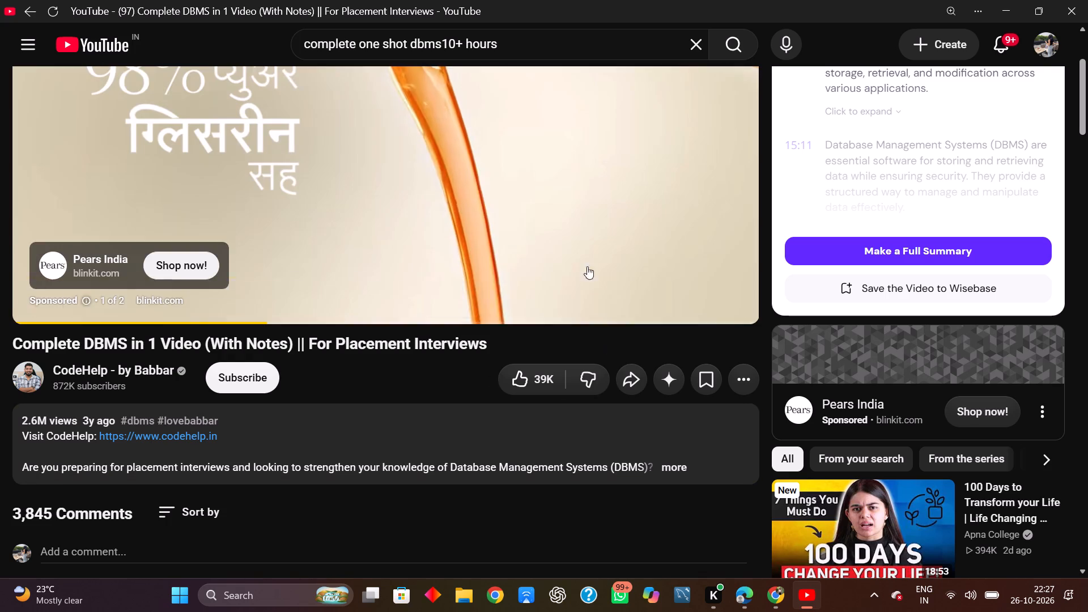
Switch back to the Microsoft Edge window that holds the certificate tabs.
{"action": "left_click", "coordinate": [734, 596]}
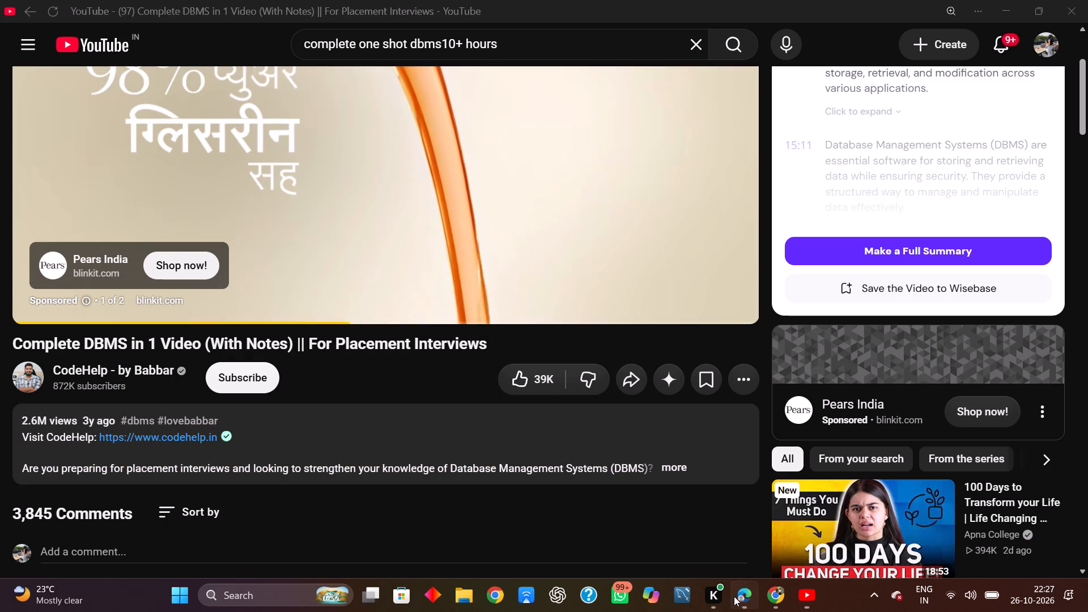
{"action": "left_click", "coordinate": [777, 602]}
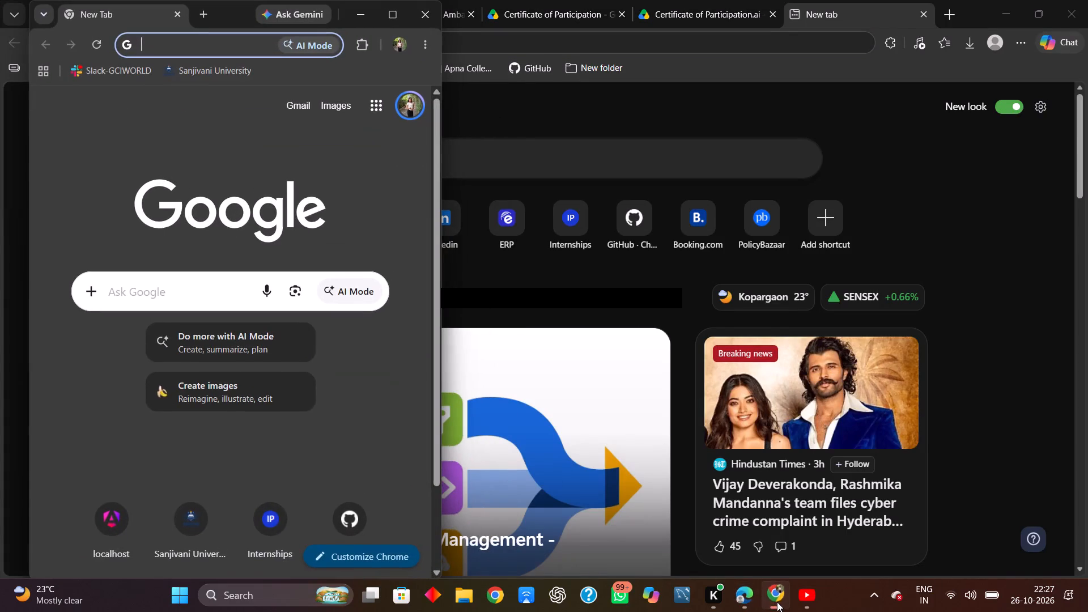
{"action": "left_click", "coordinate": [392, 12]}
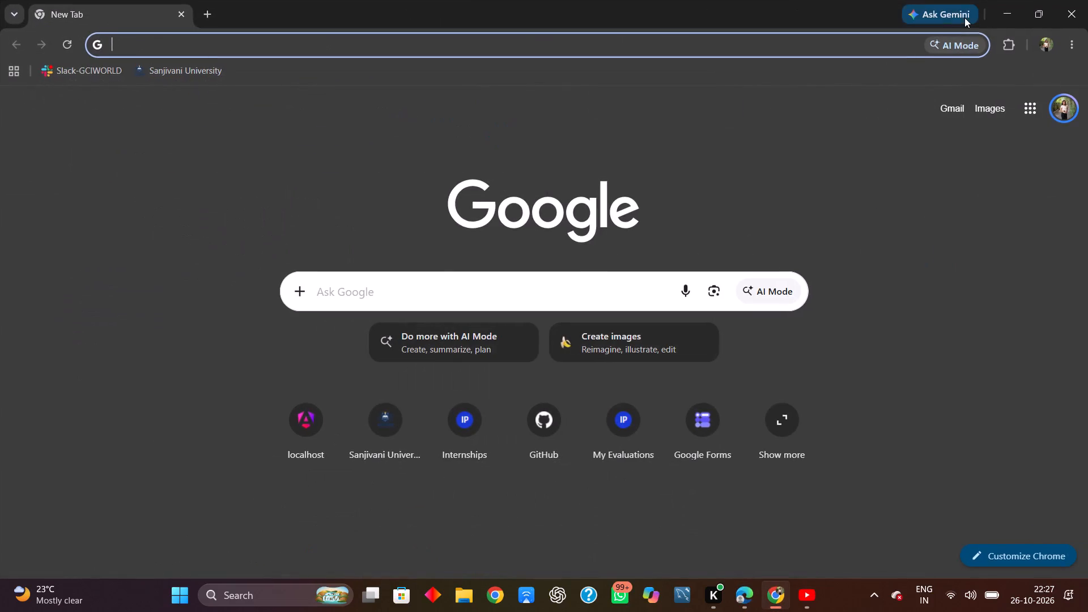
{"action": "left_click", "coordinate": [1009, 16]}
Search the web for "canva" in the blank new tab beside the certificate preview.
{"action": "left_click", "coordinate": [705, 0]}
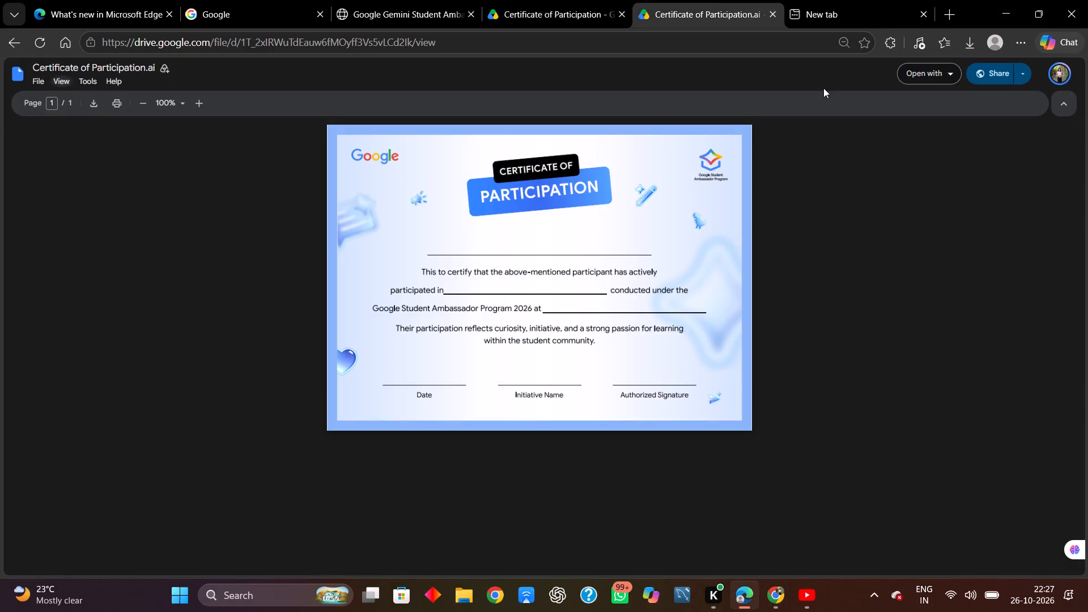
{"action": "left_click", "coordinate": [822, 0]}
{"action": "left_click", "coordinate": [611, 42]}
{"action": "type", "text": "canva"}
{"action": "key", "text": "Return"}
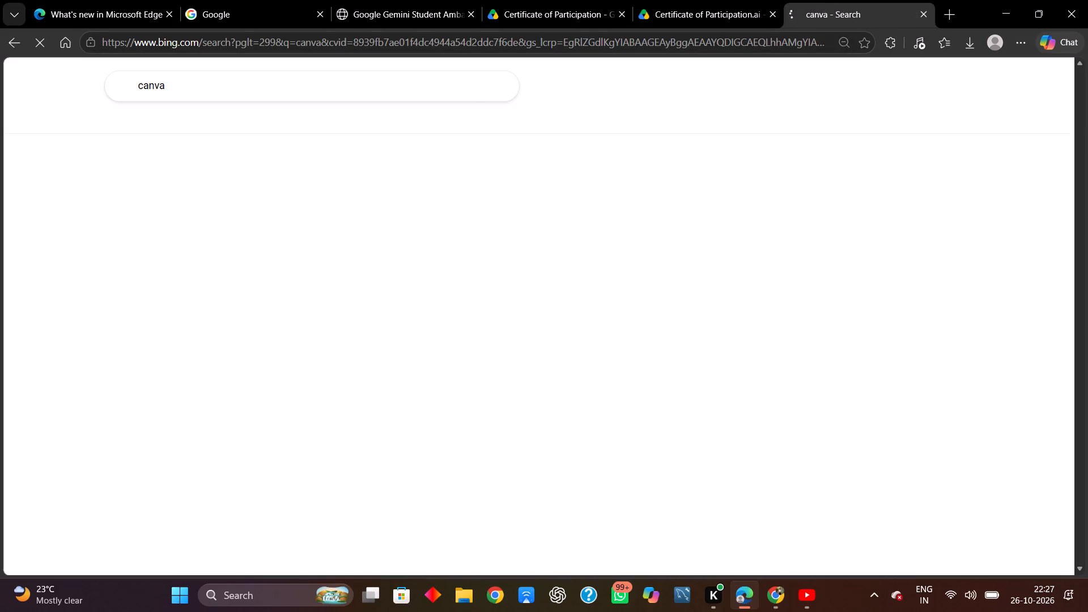
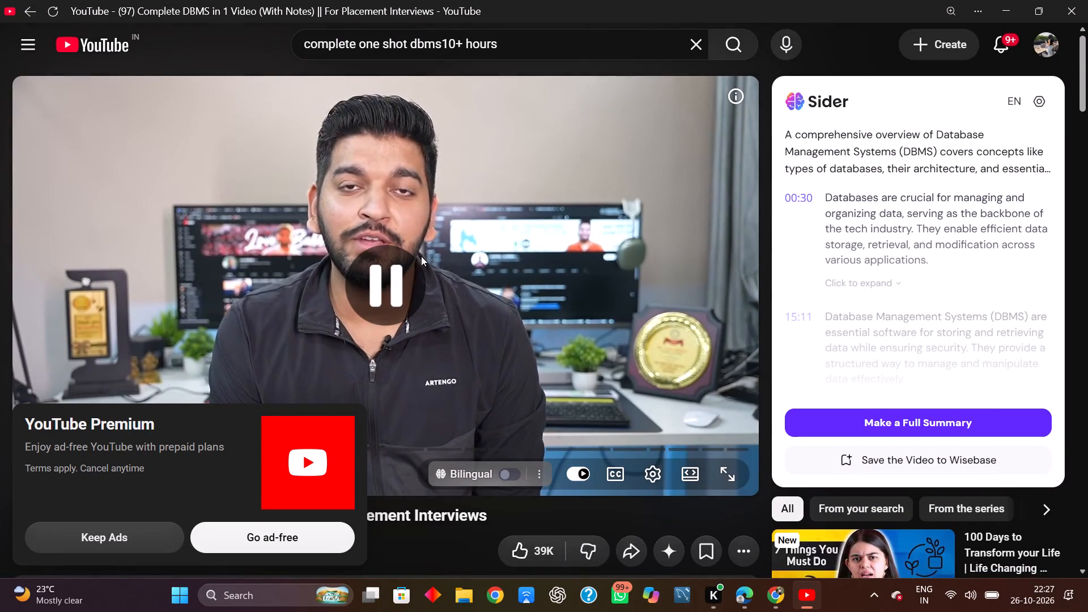
Look through the comments and the related video suggestions beneath and beside the playing DBMS video.
{"action": "scroll", "coordinate": [481, 436], "scroll_direction": "down", "scroll_amount": 8}
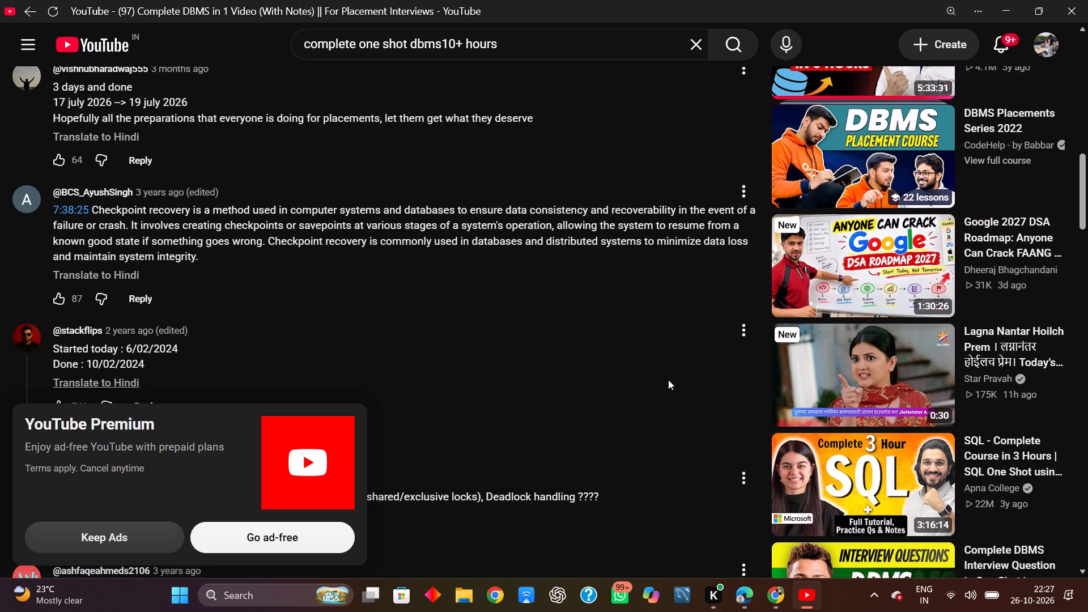
{"action": "scroll", "coordinate": [727, 364], "scroll_direction": "down", "scroll_amount": 3}
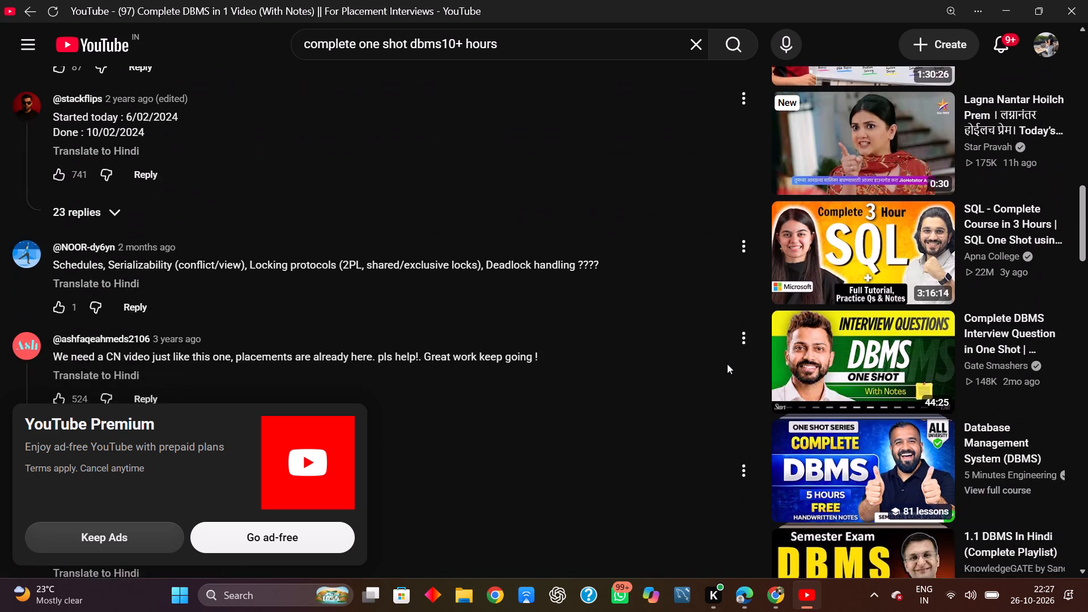
{"action": "scroll", "coordinate": [727, 364], "scroll_direction": "down", "scroll_amount": 1}
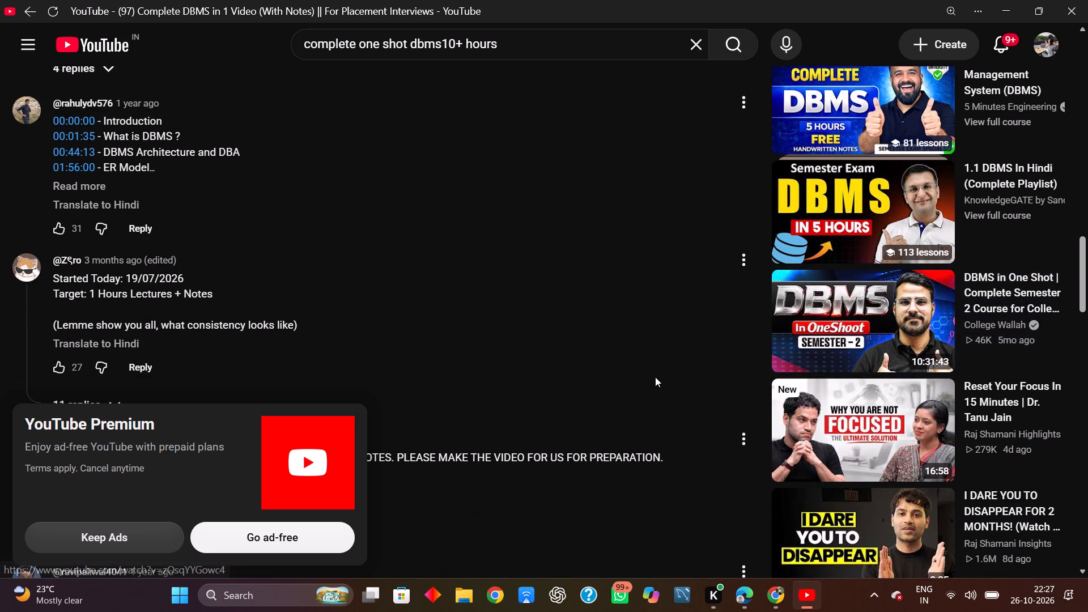
{"action": "scroll", "coordinate": [757, 436], "scroll_direction": "down", "scroll_amount": 2}
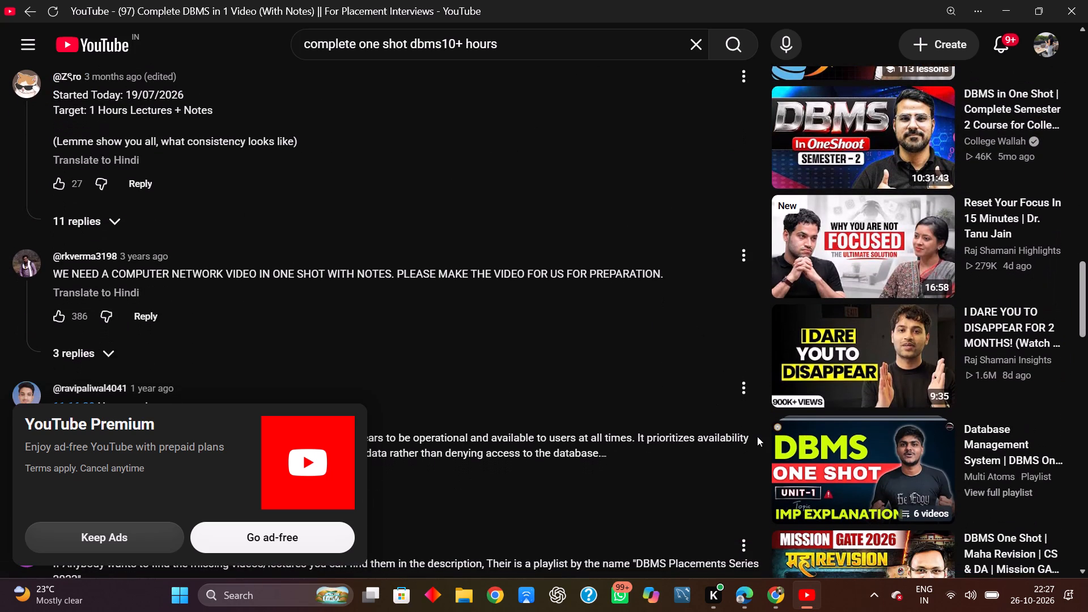
{"action": "scroll", "coordinate": [757, 436], "scroll_direction": "down", "scroll_amount": 2}
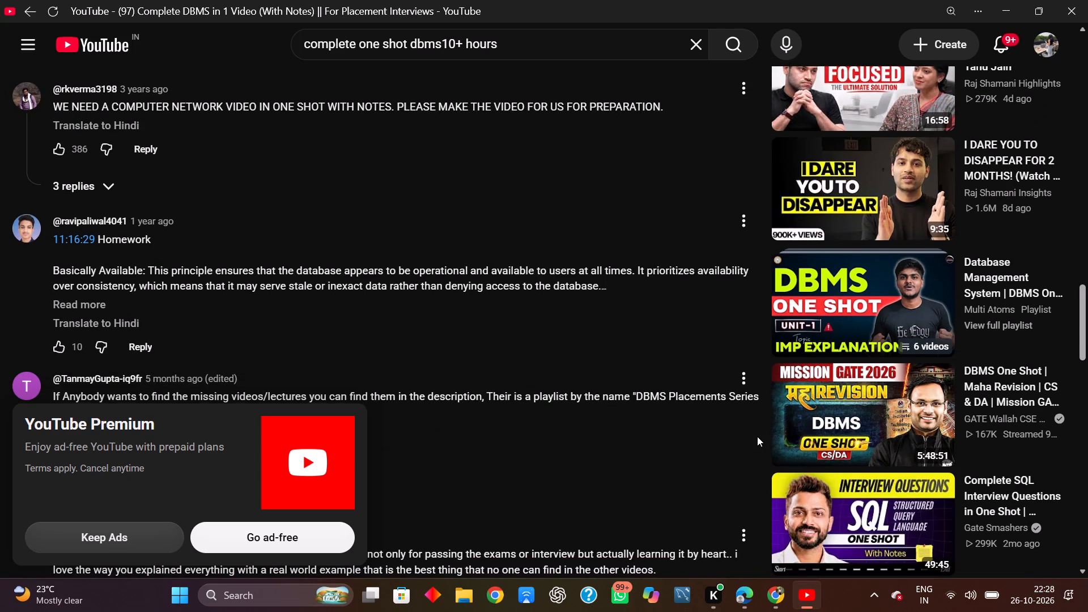
{"action": "scroll", "coordinate": [682, 415], "scroll_direction": "down", "scroll_amount": 2}
{"action": "scroll", "coordinate": [734, 307], "scroll_direction": "down", "scroll_amount": 1}
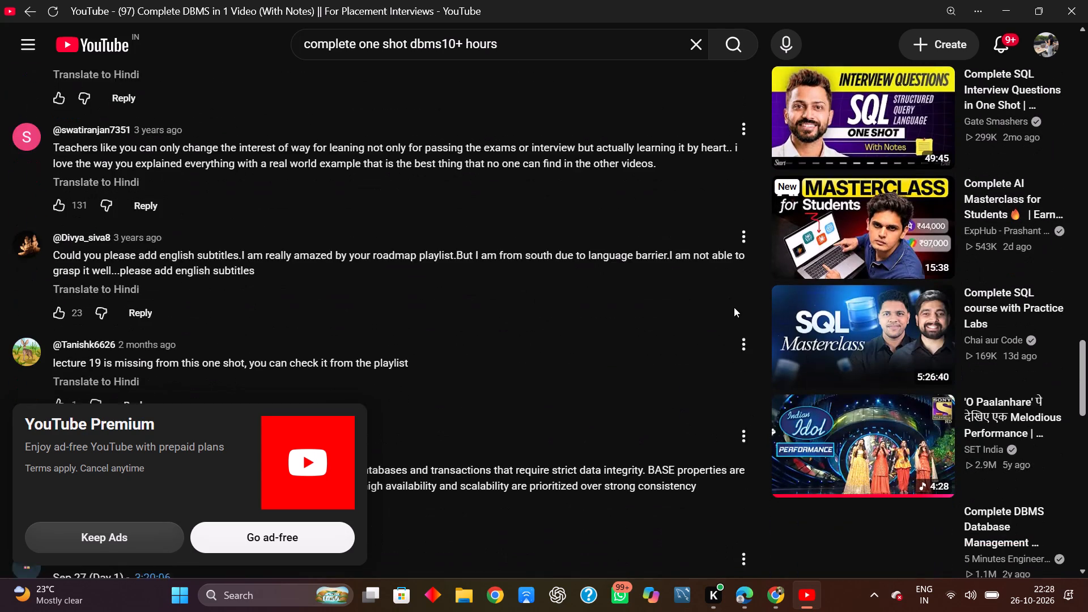
{"action": "scroll", "coordinate": [734, 307], "scroll_direction": "down", "scroll_amount": 1}
{"action": "scroll", "coordinate": [754, 383], "scroll_direction": "down", "scroll_amount": 2}
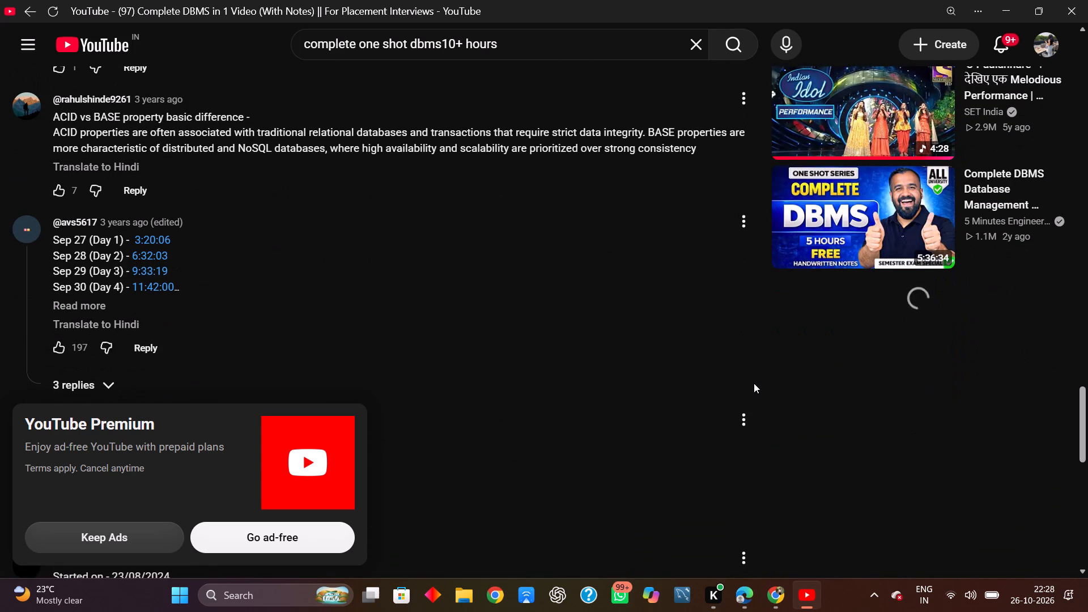
{"action": "scroll", "coordinate": [754, 383], "scroll_direction": "down", "scroll_amount": 1}
{"action": "scroll", "coordinate": [743, 433], "scroll_direction": "down", "scroll_amount": 2}
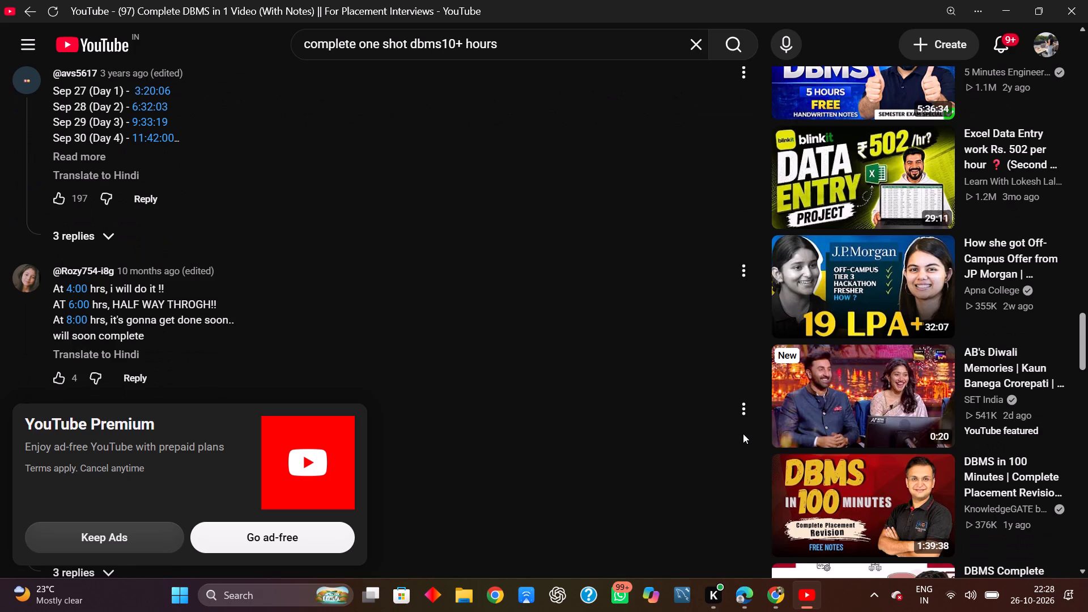
{"action": "scroll", "coordinate": [743, 433], "scroll_direction": "down", "scroll_amount": 2}
{"action": "scroll", "coordinate": [791, 334], "scroll_direction": "down", "scroll_amount": 5}
{"action": "scroll", "coordinate": [777, 368], "scroll_direction": "up", "scroll_amount": 20}
{"action": "scroll", "coordinate": [777, 368], "scroll_direction": "up", "scroll_amount": 9}
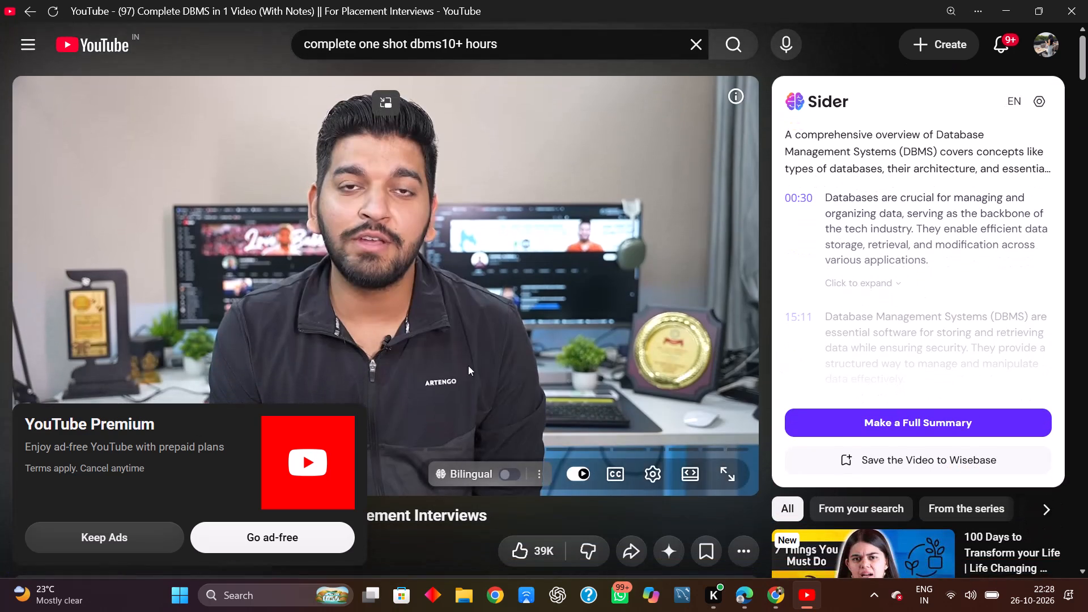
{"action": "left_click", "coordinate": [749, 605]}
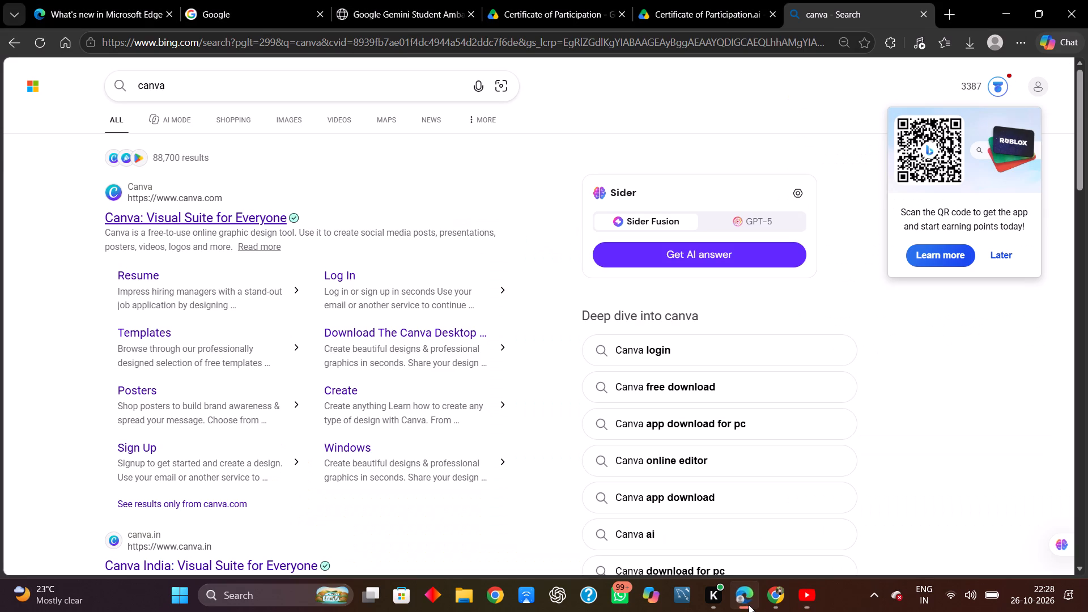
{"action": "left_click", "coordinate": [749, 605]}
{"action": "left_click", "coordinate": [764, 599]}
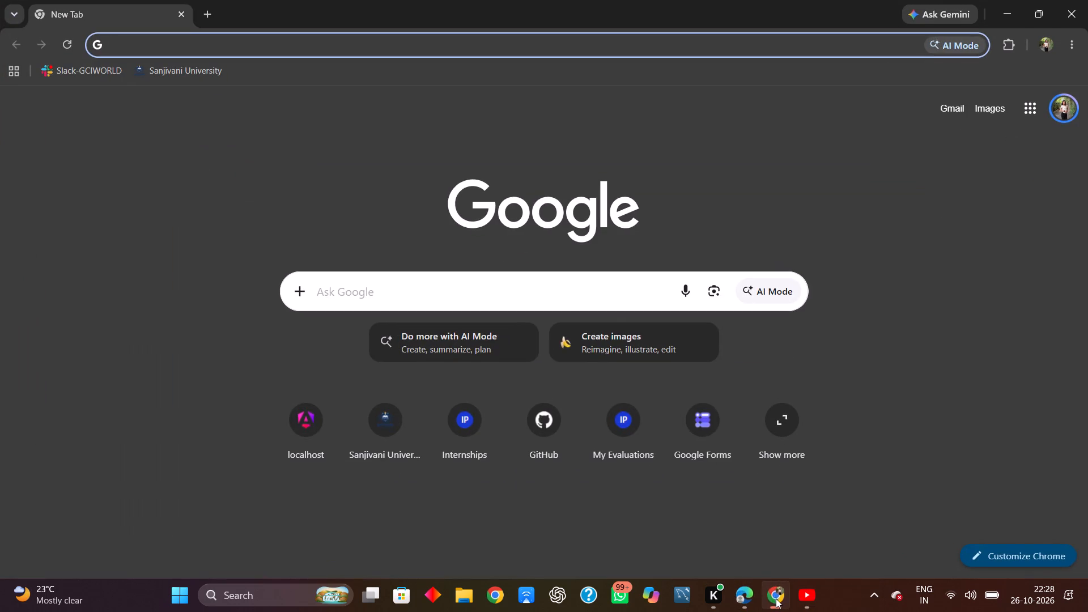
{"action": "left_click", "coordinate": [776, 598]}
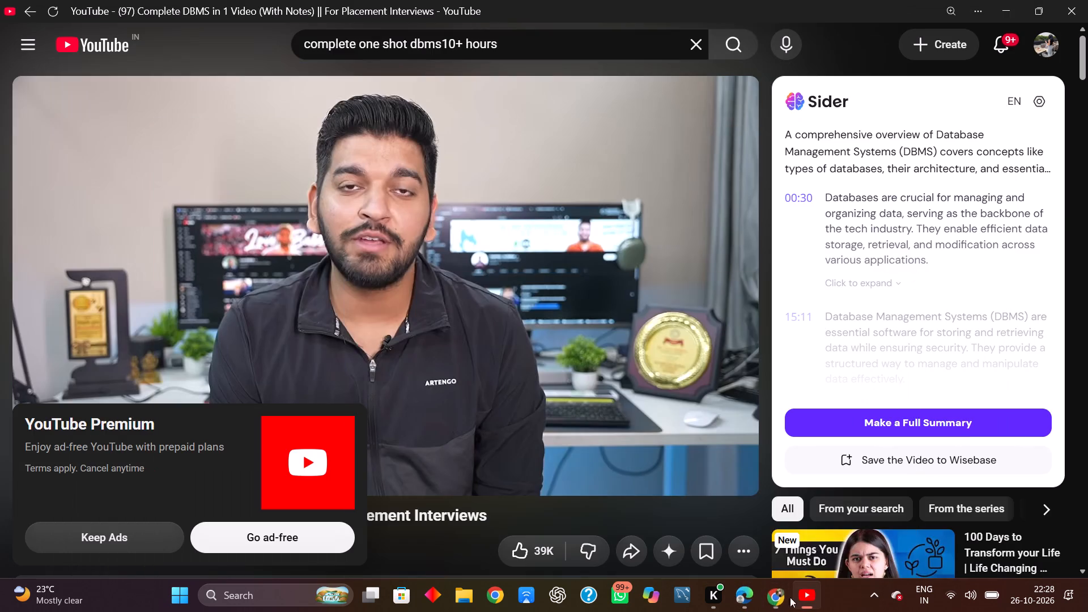
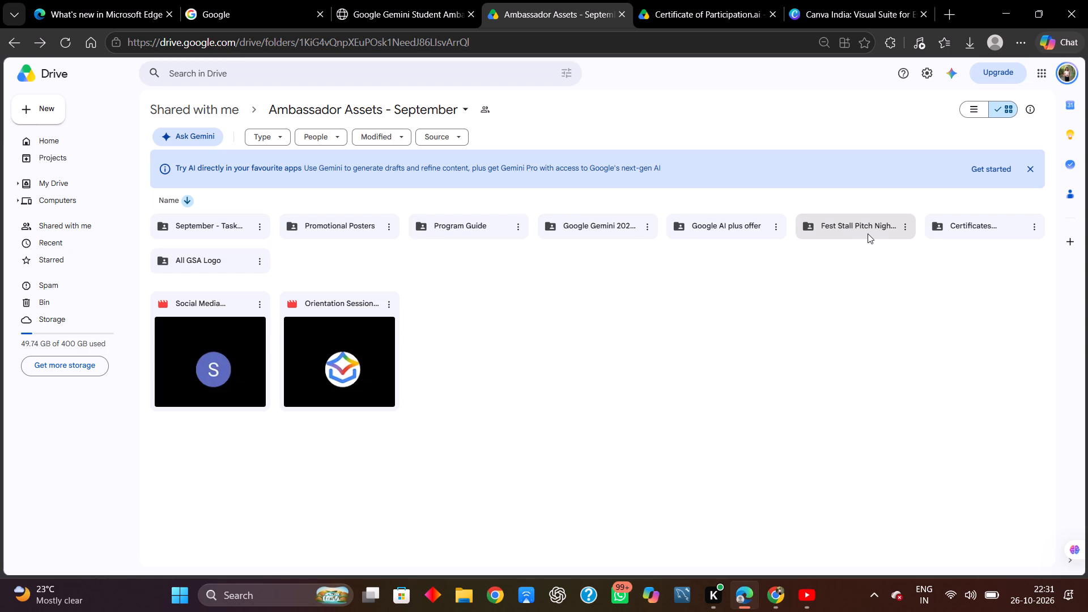
Open the Certificate Top Fest Stall Creator folder via Certificates September and Fest_Stall_Challenge_Pitch_Night Certificates.
{"action": "double_click", "coordinate": [957, 224]}
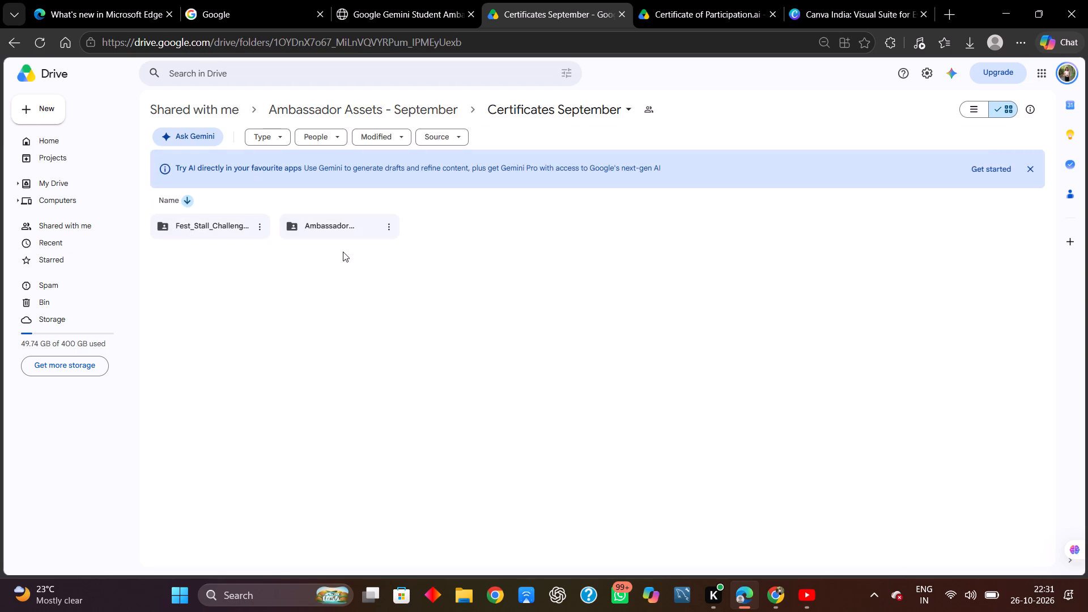
{"action": "double_click", "coordinate": [184, 235]}
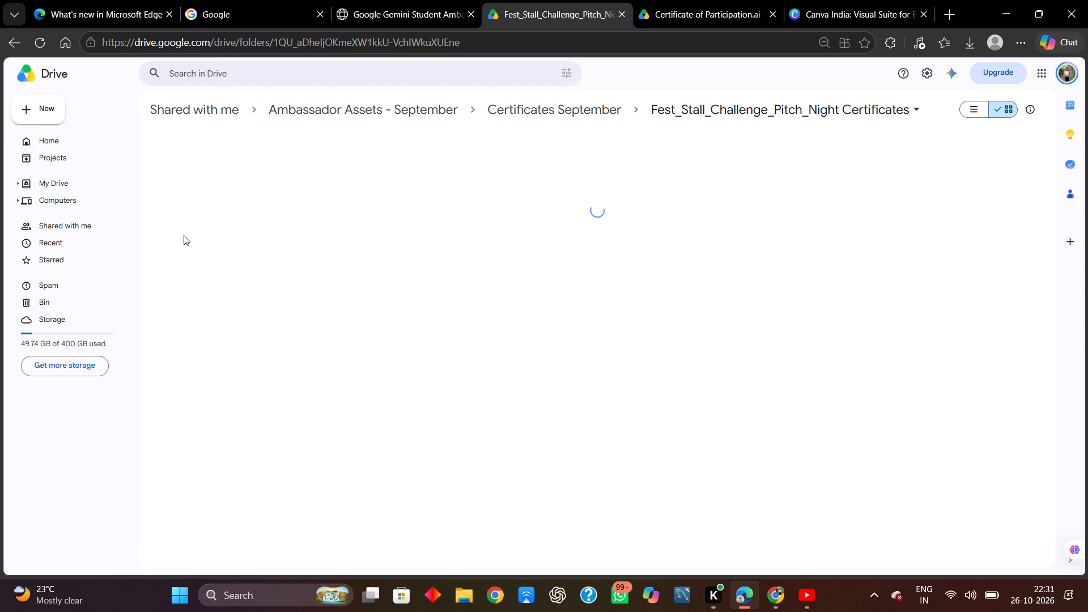
{"action": "left_click", "coordinate": [218, 224]}
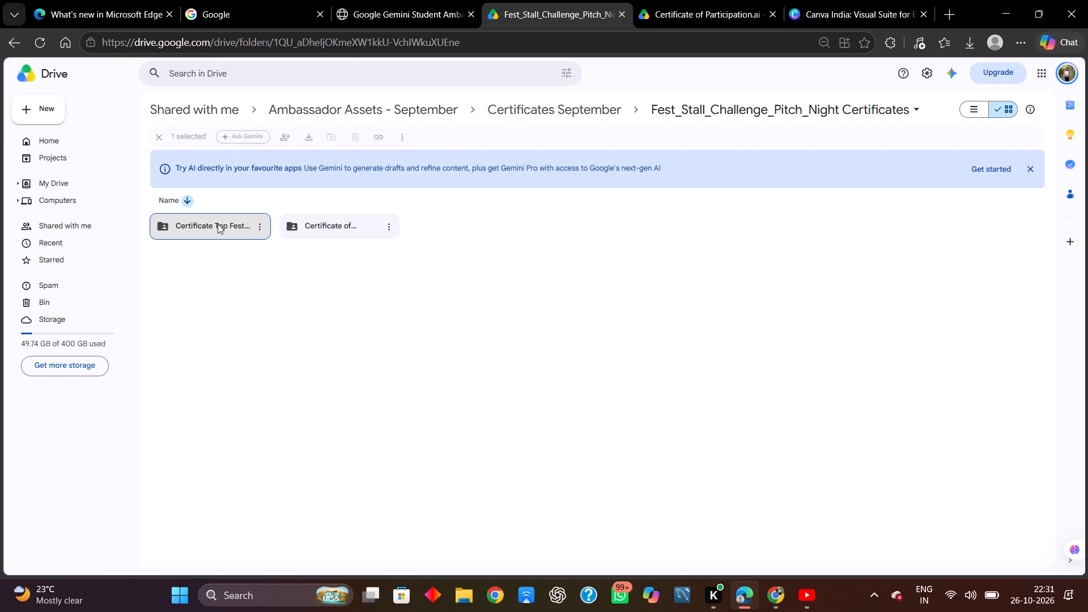
{"action": "double_click", "coordinate": [218, 224]}
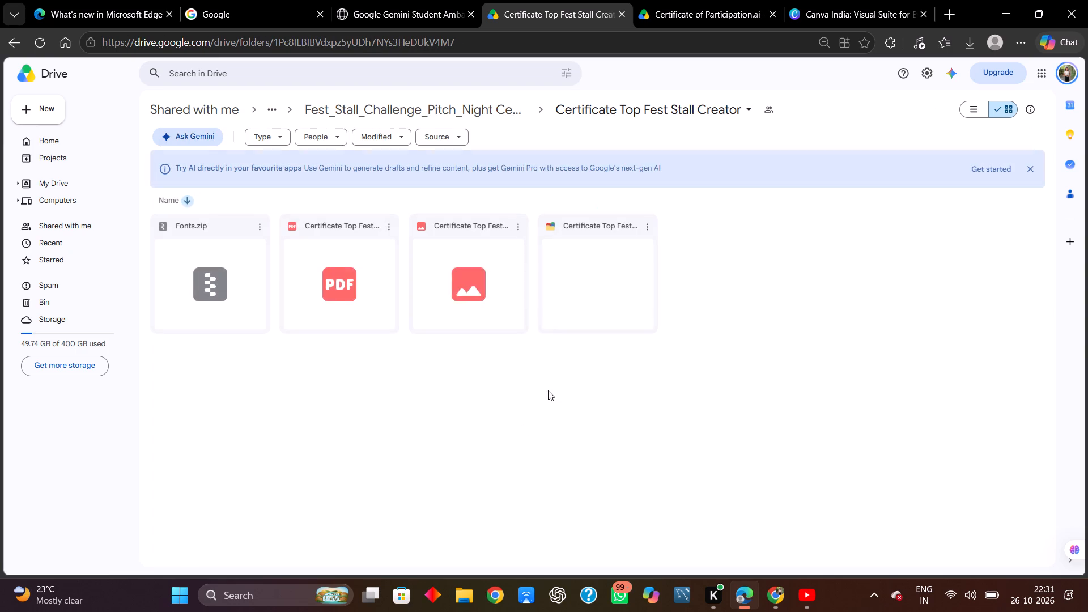
Preview Certificate Top Fest Stall Creator.pdf and download it.
{"action": "double_click", "coordinate": [338, 277]}
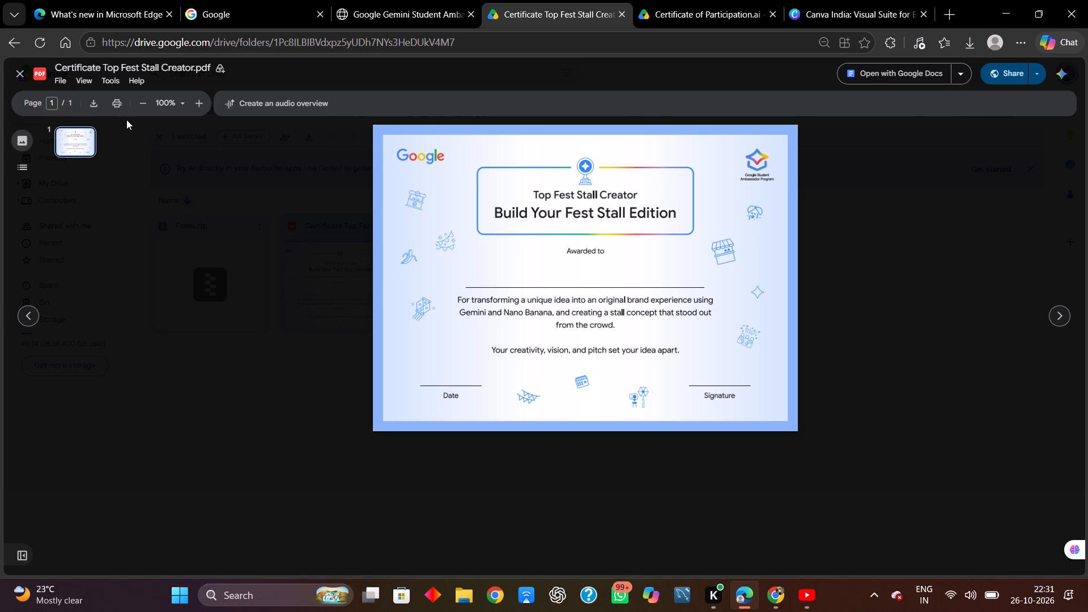
{"action": "left_click", "coordinate": [61, 86]}
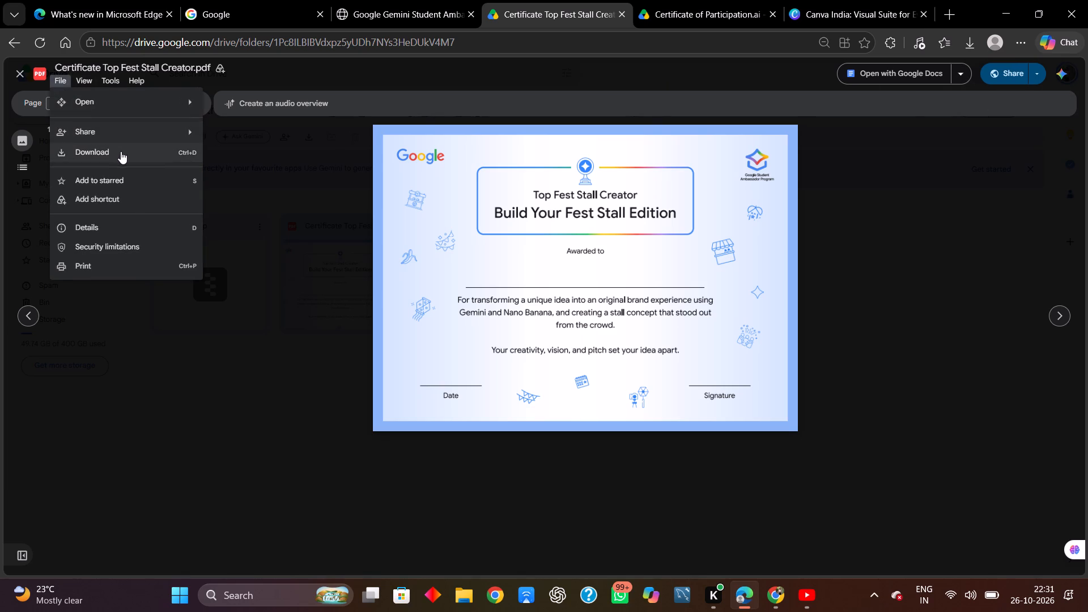
{"action": "left_click", "coordinate": [124, 157]}
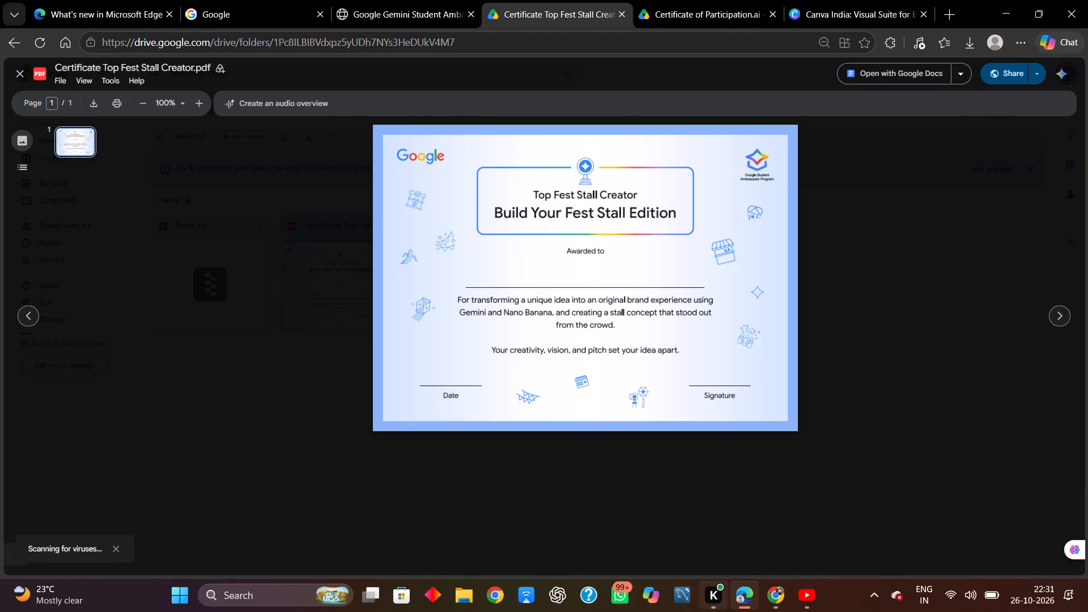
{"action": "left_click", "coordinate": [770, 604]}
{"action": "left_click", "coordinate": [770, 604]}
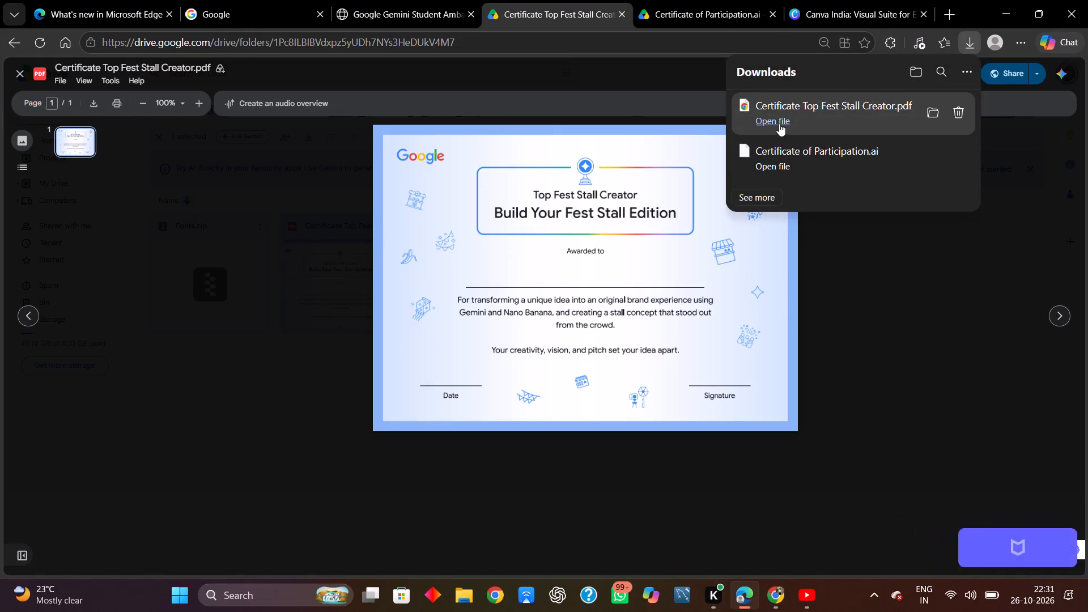
Go to the open Canva site, dismiss the Google sign-in prompt and start logging in.
{"action": "left_click", "coordinate": [840, 0]}
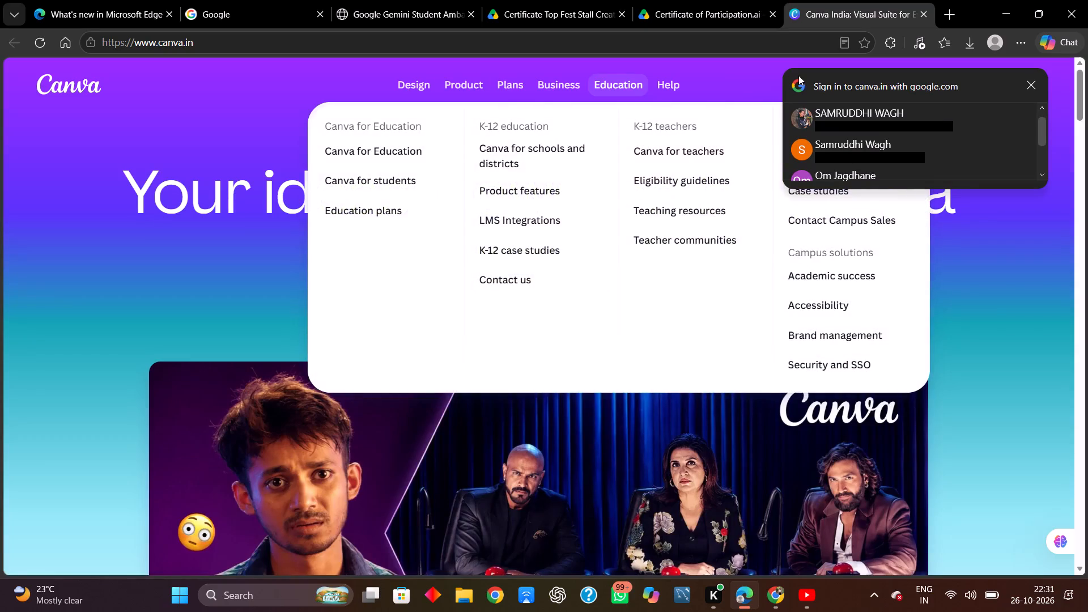
{"action": "left_click", "coordinate": [1008, 335]}
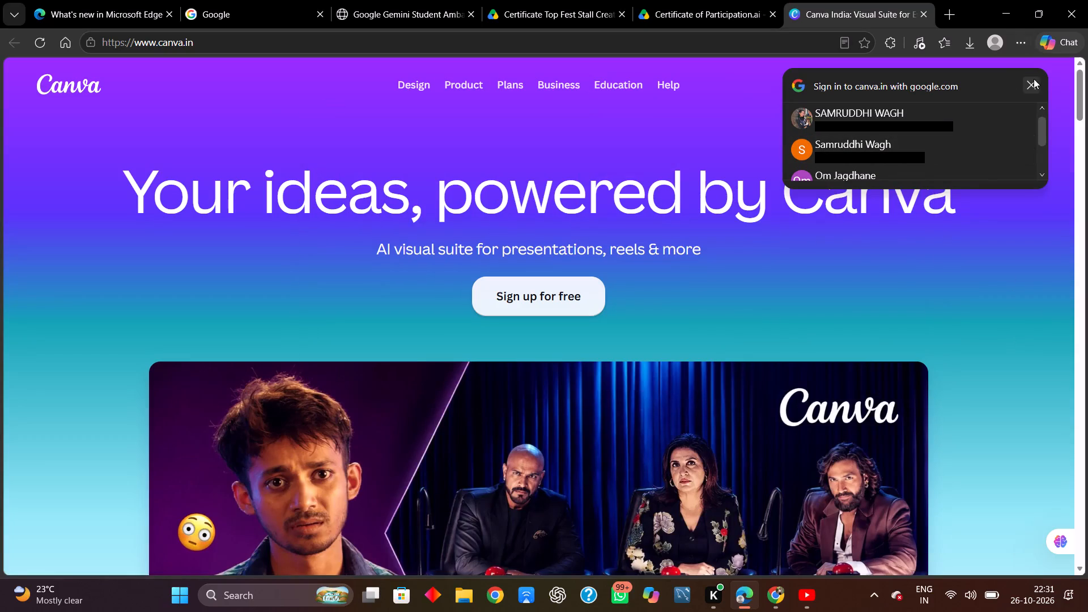
{"action": "left_click", "coordinate": [1034, 79]}
{"action": "left_click", "coordinate": [1021, 82]}
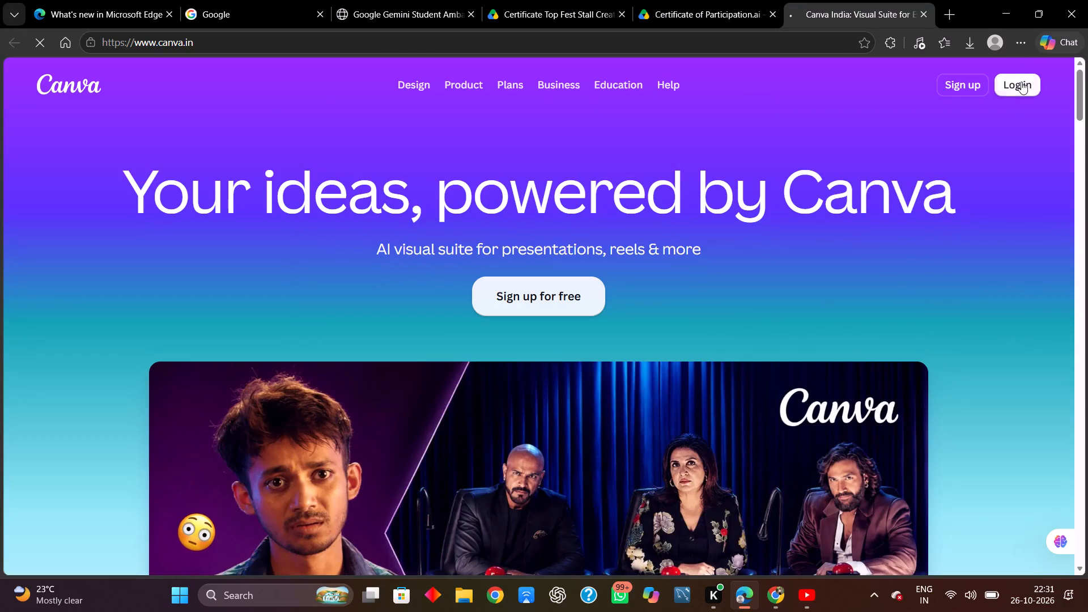
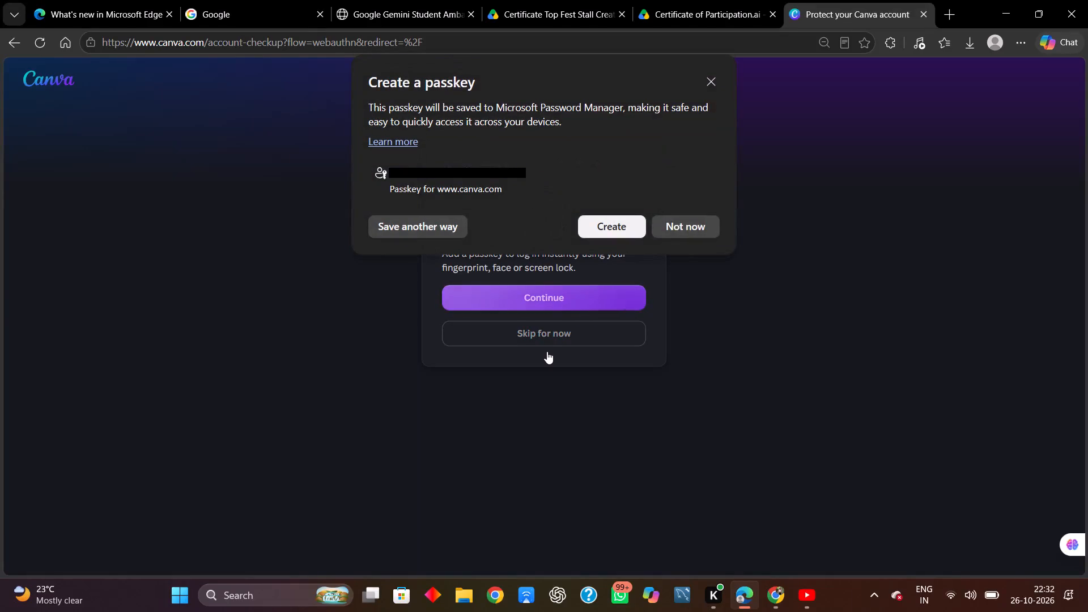
Decline creating a passkey for Canva and dismiss the Canva Business free trial offer.
{"action": "left_click", "coordinate": [681, 226]}
{"action": "left_click", "coordinate": [541, 392]}
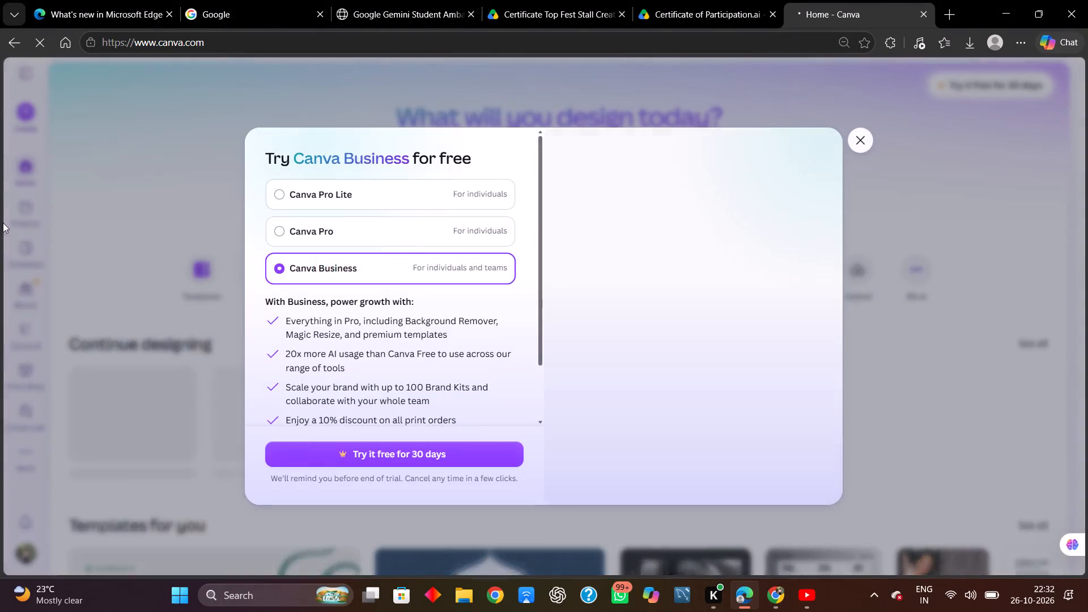
{"action": "left_click", "coordinate": [861, 135]}
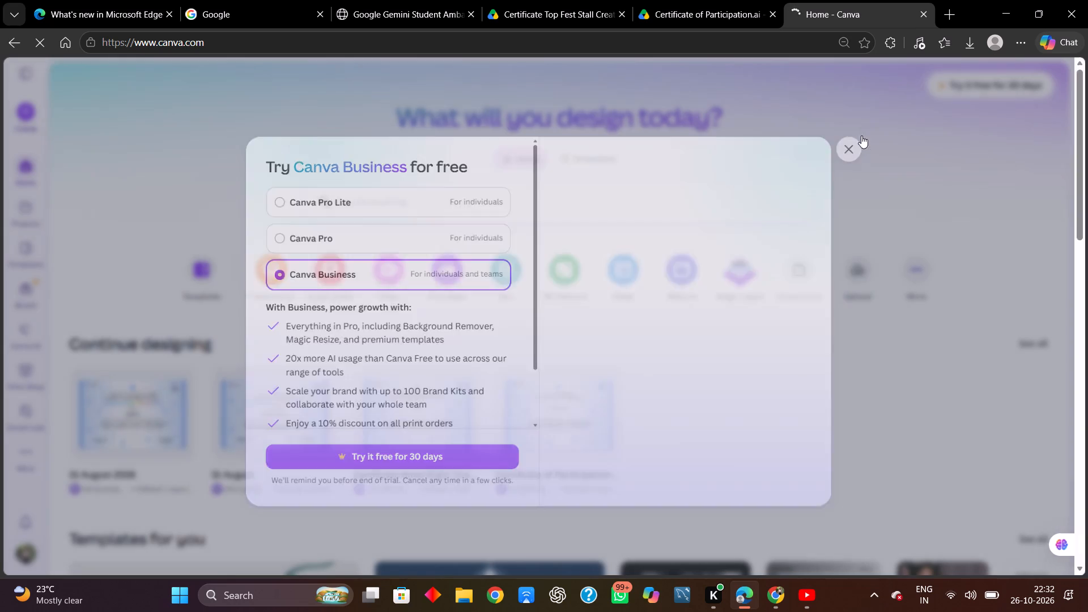
Search the design types for "cert" and create a blank Certificate (A4, Landscape) design.
{"action": "left_click", "coordinate": [29, 108]}
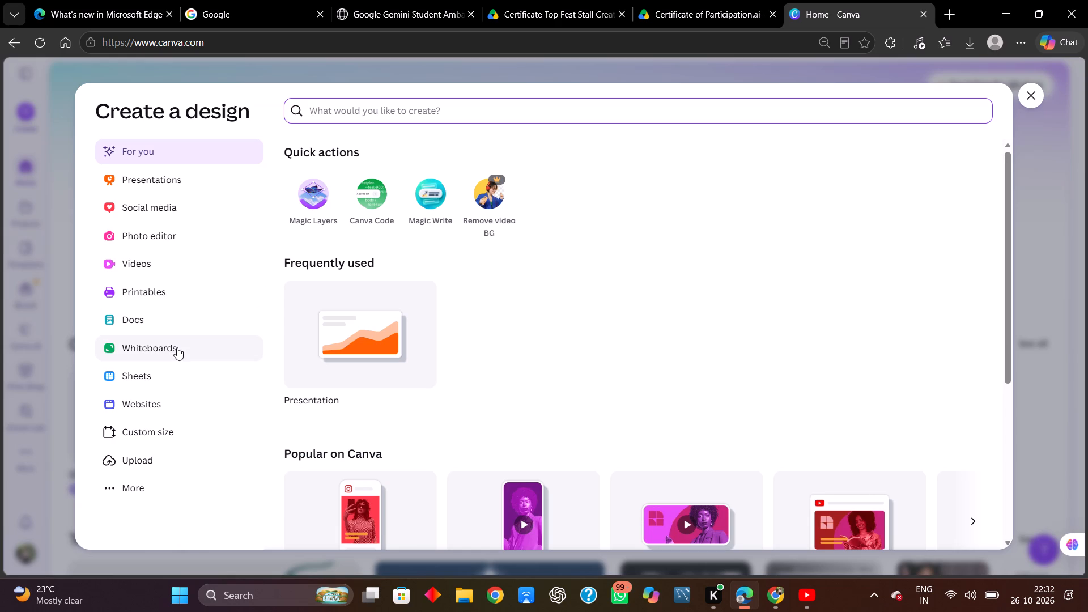
{"action": "scroll", "coordinate": [177, 347], "scroll_direction": "down", "scroll_amount": 2}
{"action": "scroll", "coordinate": [381, 413], "scroll_direction": "down", "scroll_amount": 2}
{"action": "scroll", "coordinate": [381, 413], "scroll_direction": "up", "scroll_amount": 8}
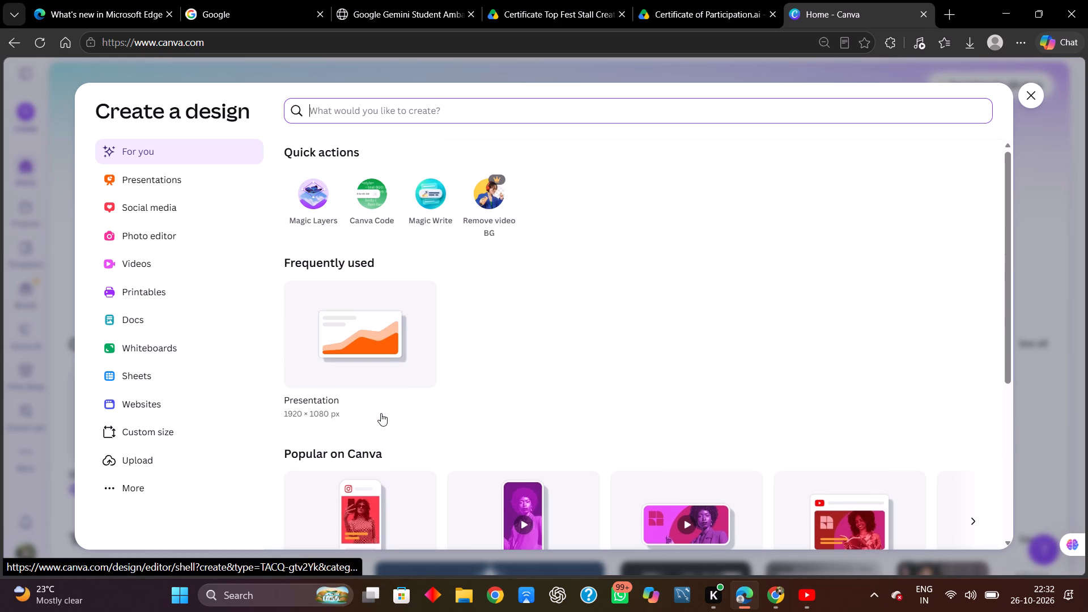
{"action": "left_click", "coordinate": [338, 110]}
{"action": "type", "text": "cery"}
{"action": "key", "text": "BackSpace"}
{"action": "type", "text": "to"}
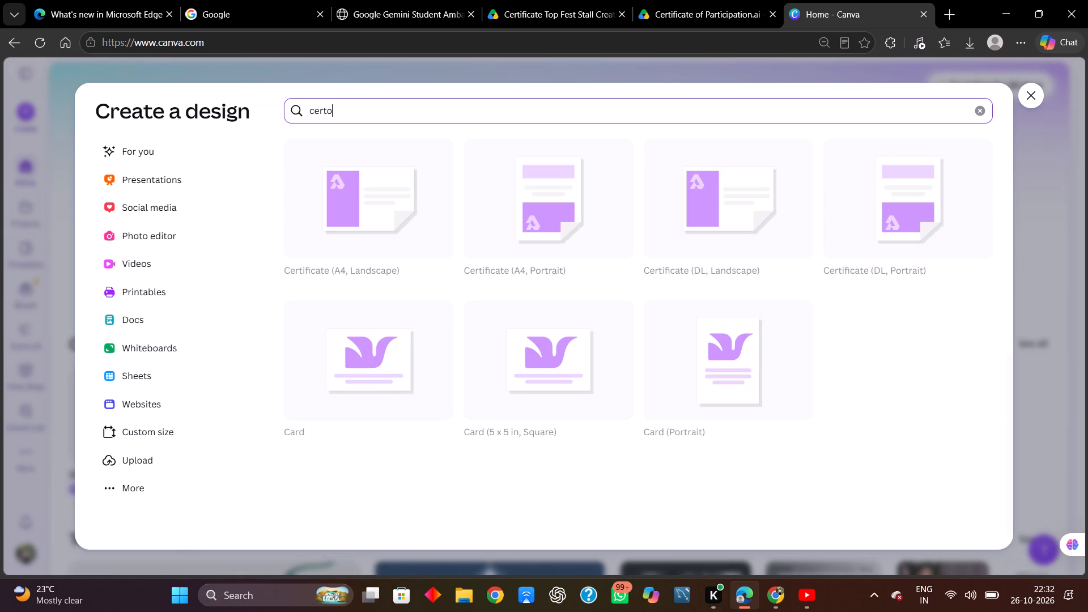
{"action": "key", "text": "BackSpace"}
{"action": "left_click", "coordinate": [353, 172]}
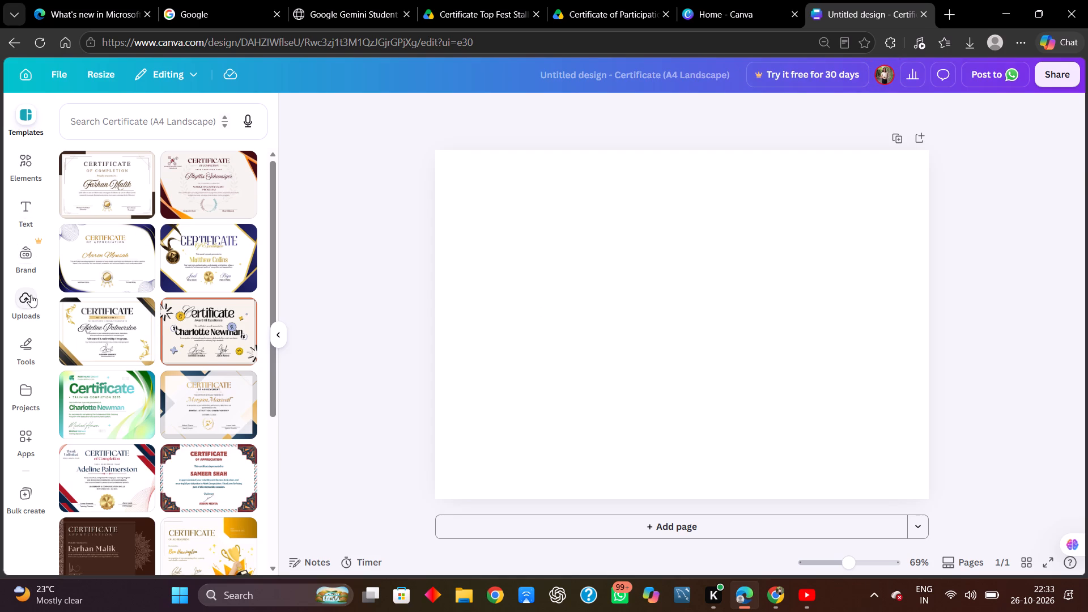
Upload the Certificate Top Fest Stall Creator PDF from the Downloads folder into the design's uploads.
{"action": "left_click", "coordinate": [37, 318]}
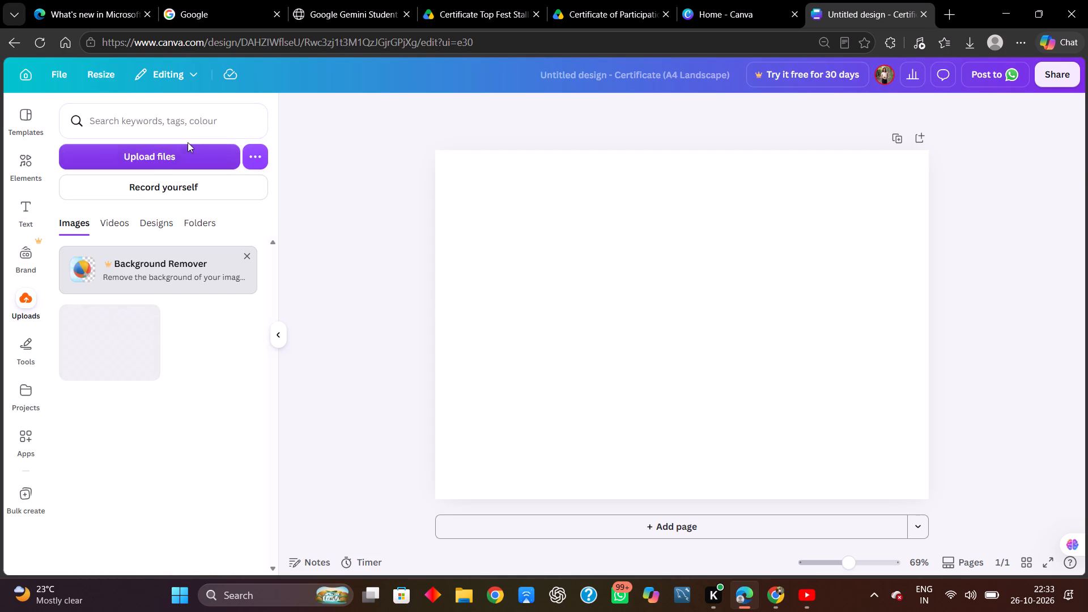
{"action": "left_click", "coordinate": [170, 158]}
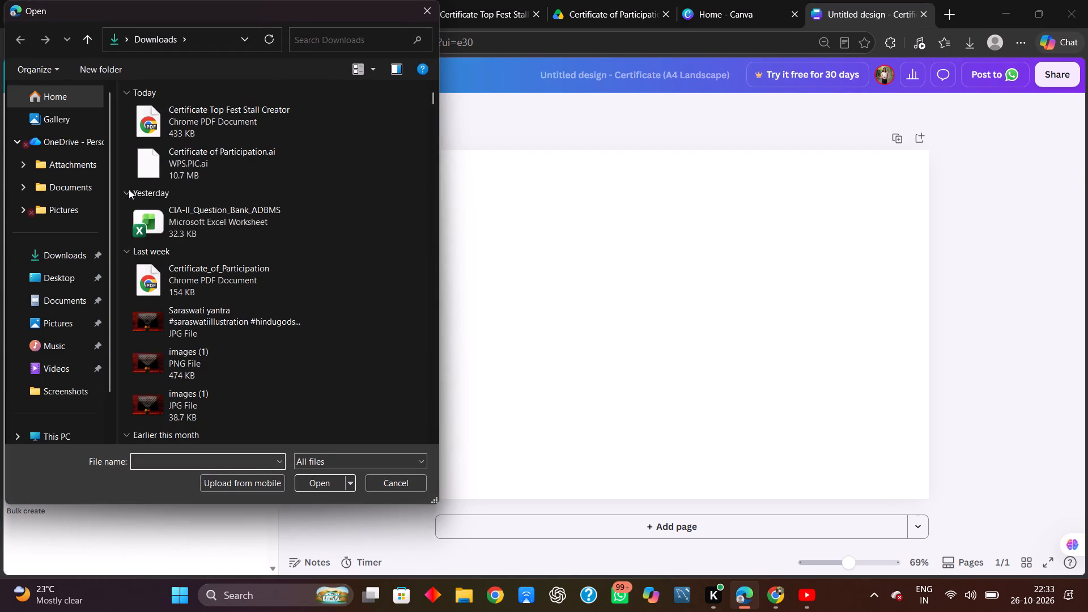
{"action": "double_click", "coordinate": [181, 122]}
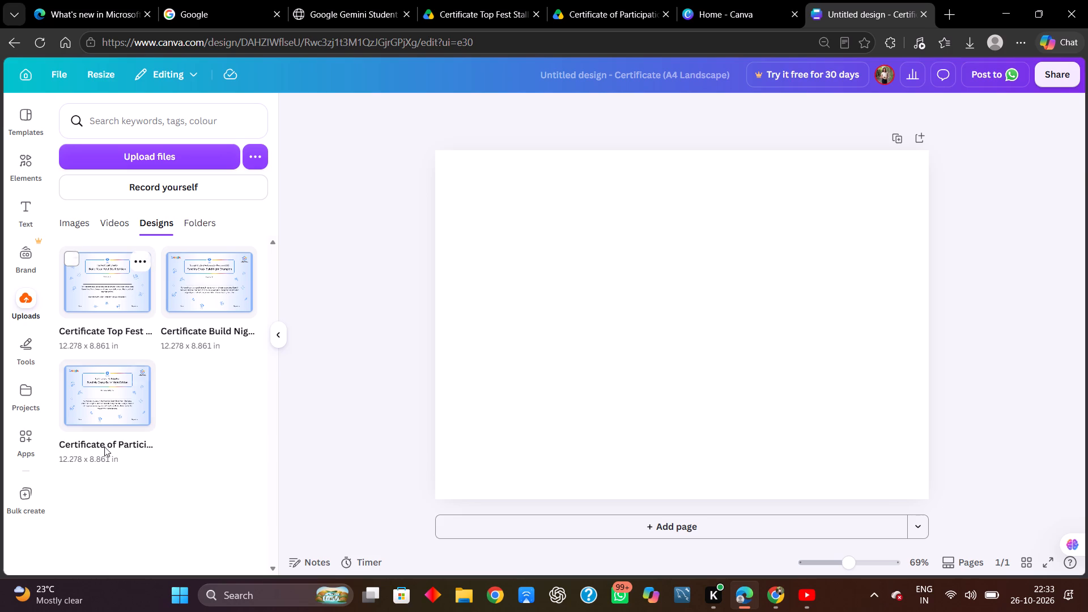
Place the uploaded Certificate Top Fest Stall Creator design on the blank page.
{"action": "left_click", "coordinate": [116, 301]}
{"action": "left_click", "coordinate": [500, 334]}
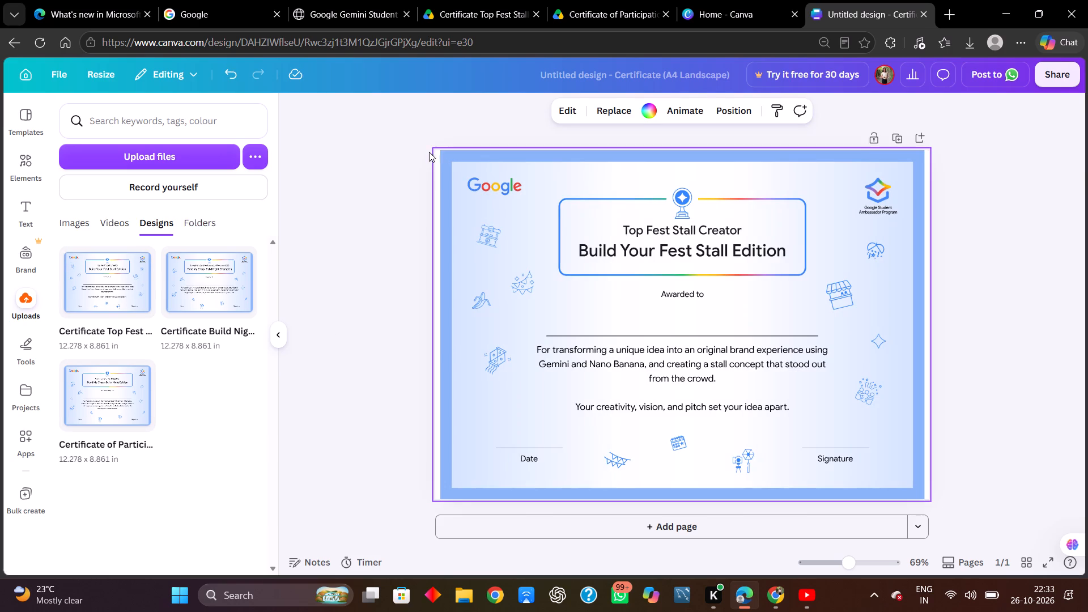
{"action": "left_click", "coordinate": [416, 160]}
{"action": "left_click", "coordinate": [413, 220]}
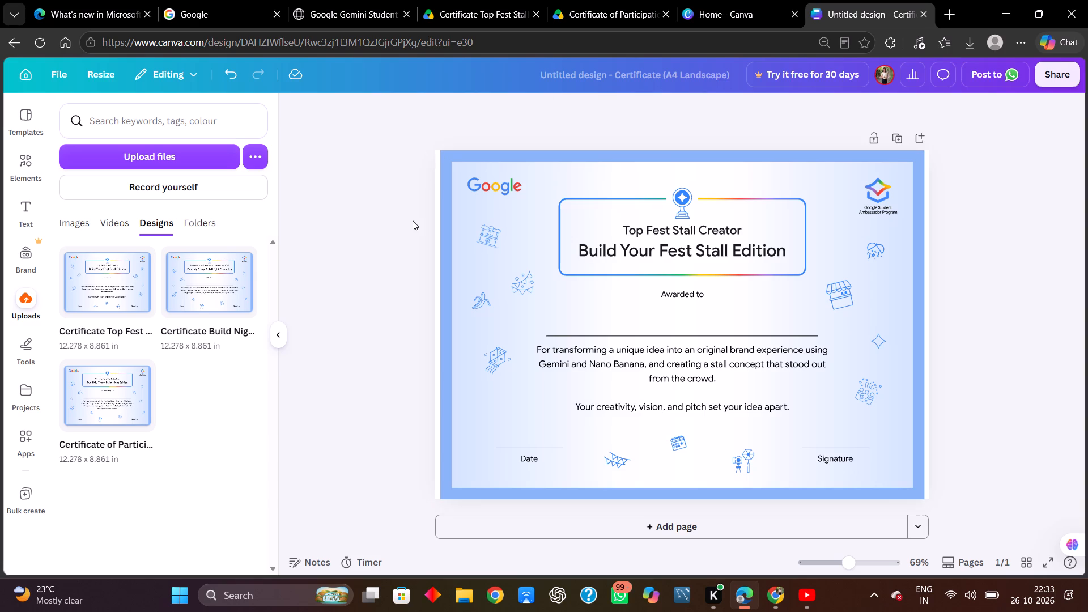
Enlarge the certificate's blue background from its upper-left corner so it reaches the page's left edge.
{"action": "left_click", "coordinate": [448, 258]}
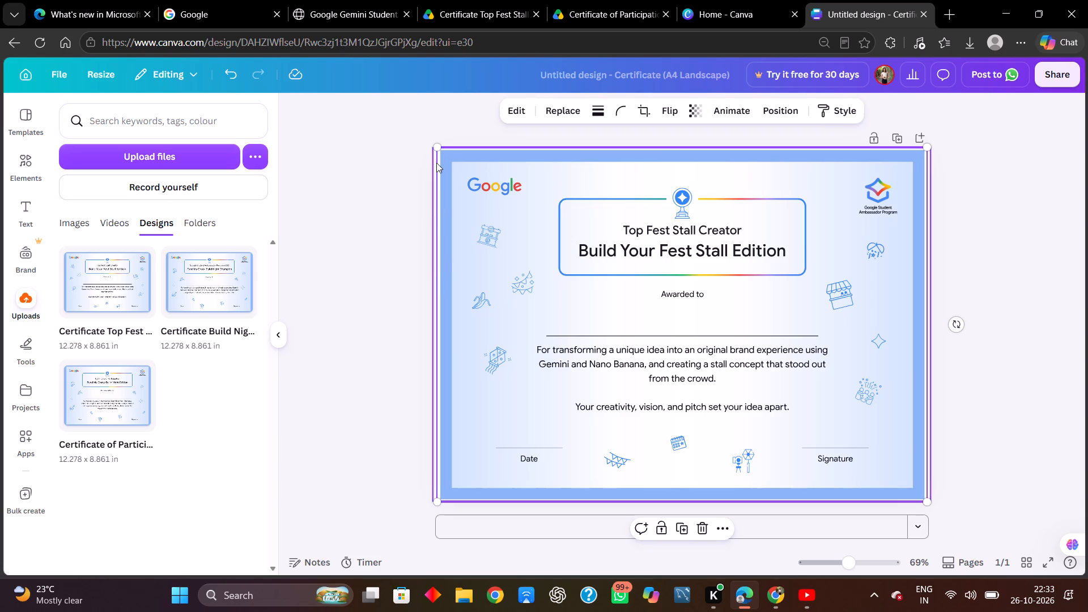
{"action": "left_click", "coordinate": [437, 145]}
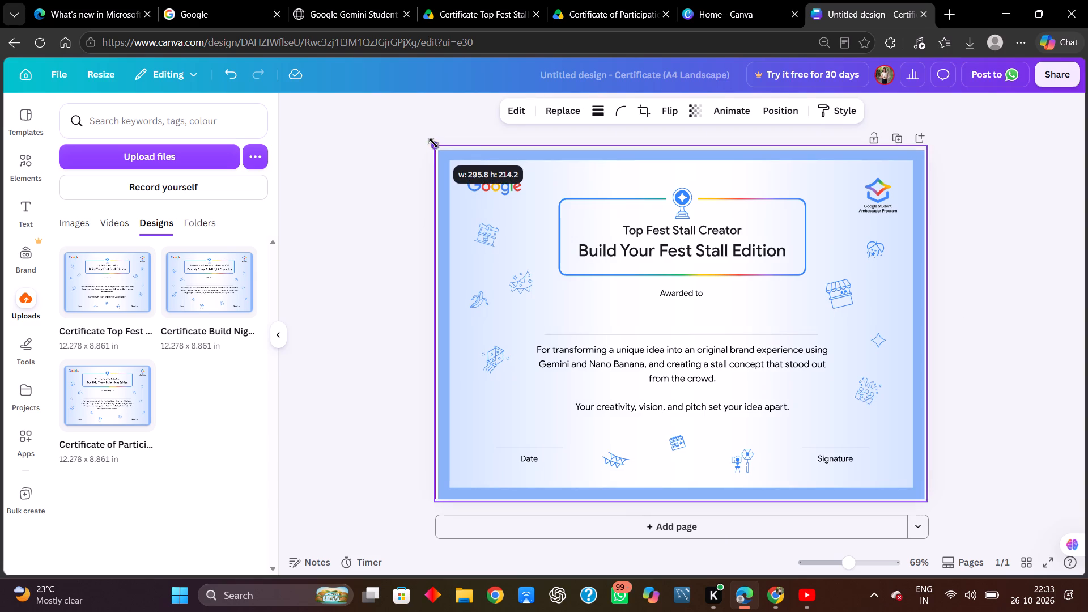
{"action": "left_click", "coordinate": [387, 199]}
{"action": "left_click", "coordinate": [387, 199]}
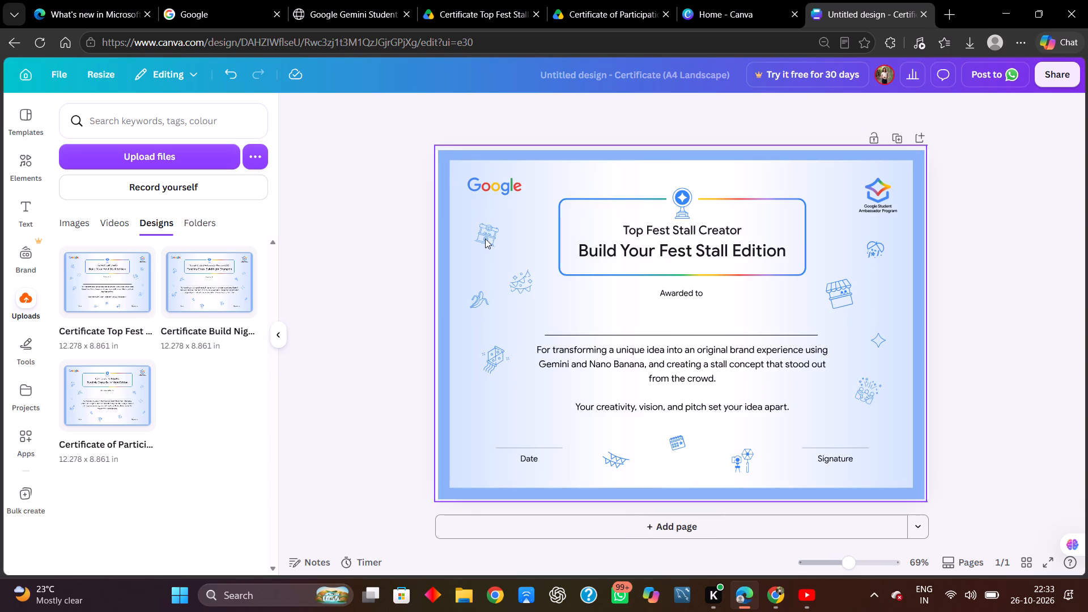
{"action": "left_click", "coordinate": [485, 239]}
{"action": "left_click_drag", "start_coordinate": [436, 147], "coordinate": [433, 147]}
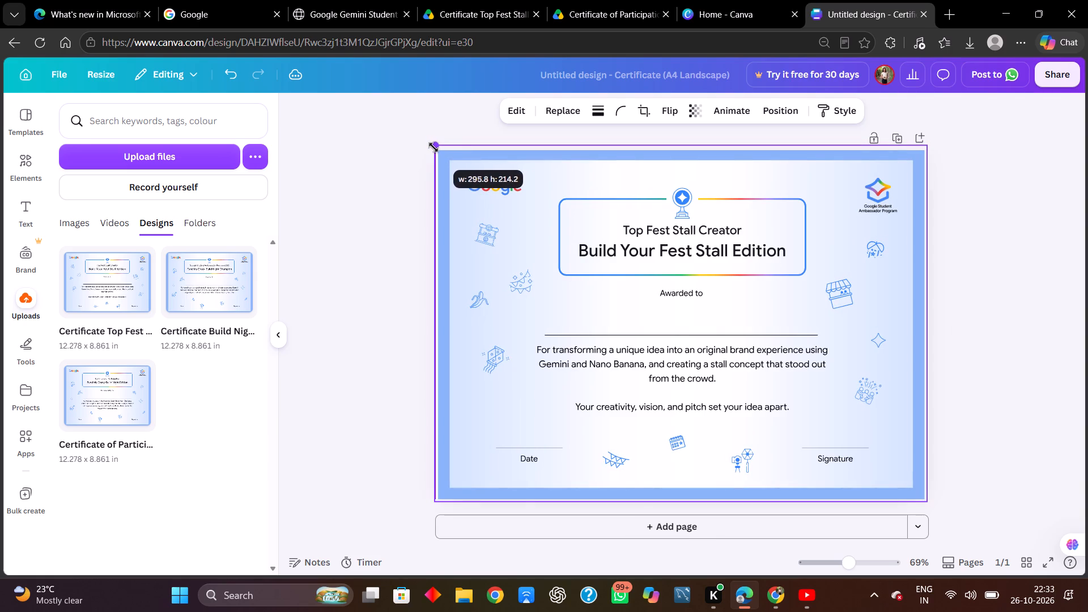
{"action": "left_click_drag", "start_coordinate": [433, 147], "coordinate": [431, 147]}
{"action": "left_click", "coordinate": [303, 241]}
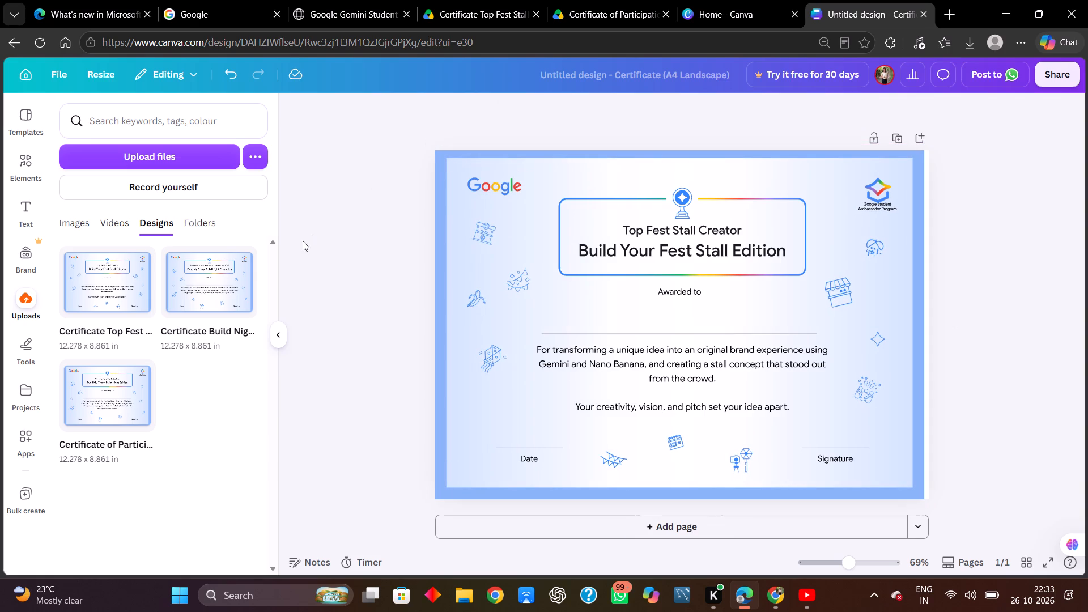
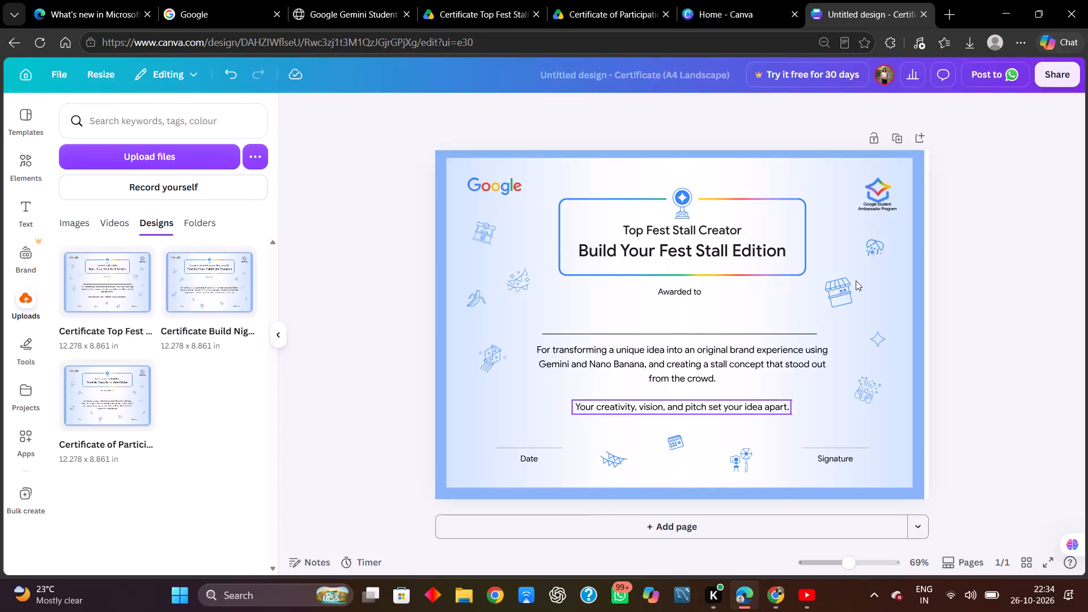
Enlarge the certificate's blue background from its lower-right corner so it reaches the page's right edge.
{"action": "left_click", "coordinate": [1033, 251]}
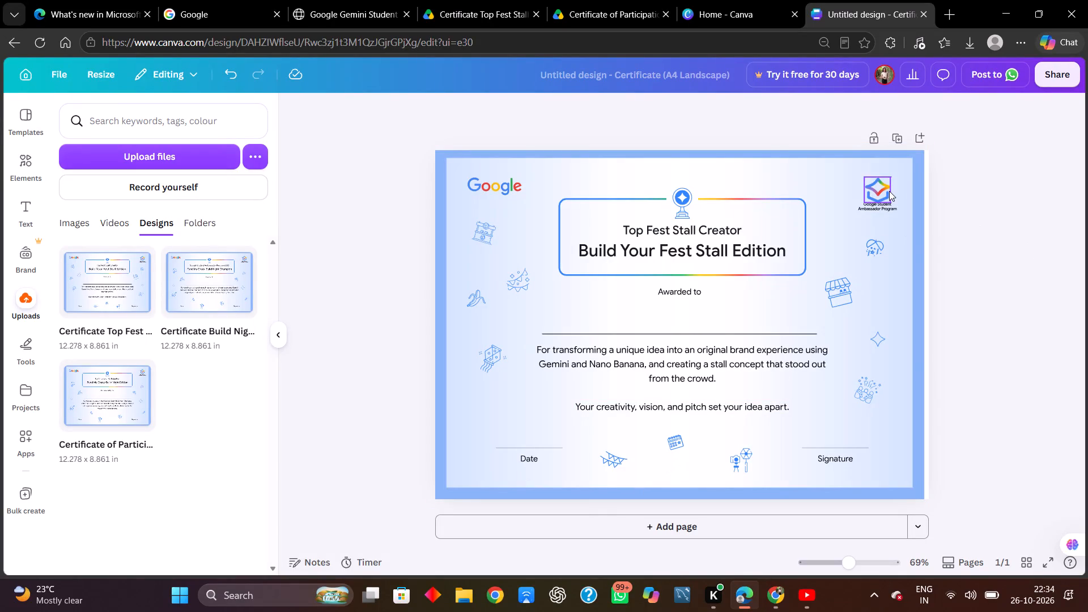
{"action": "left_click", "coordinate": [889, 191]}
{"action": "left_click", "coordinate": [906, 198]}
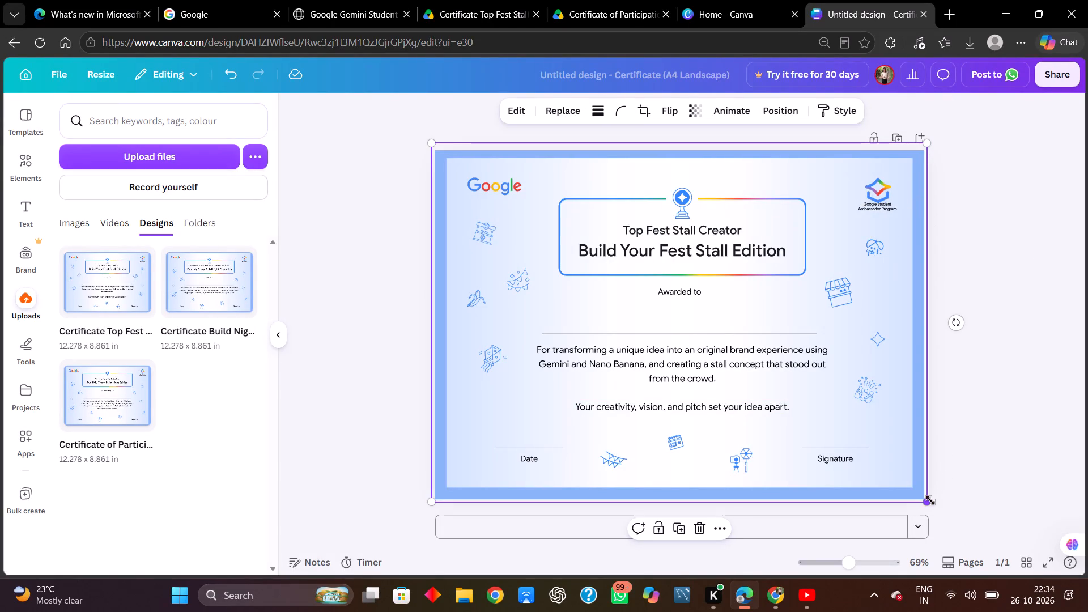
{"action": "left_click_drag", "start_coordinate": [926, 500], "coordinate": [932, 502]}
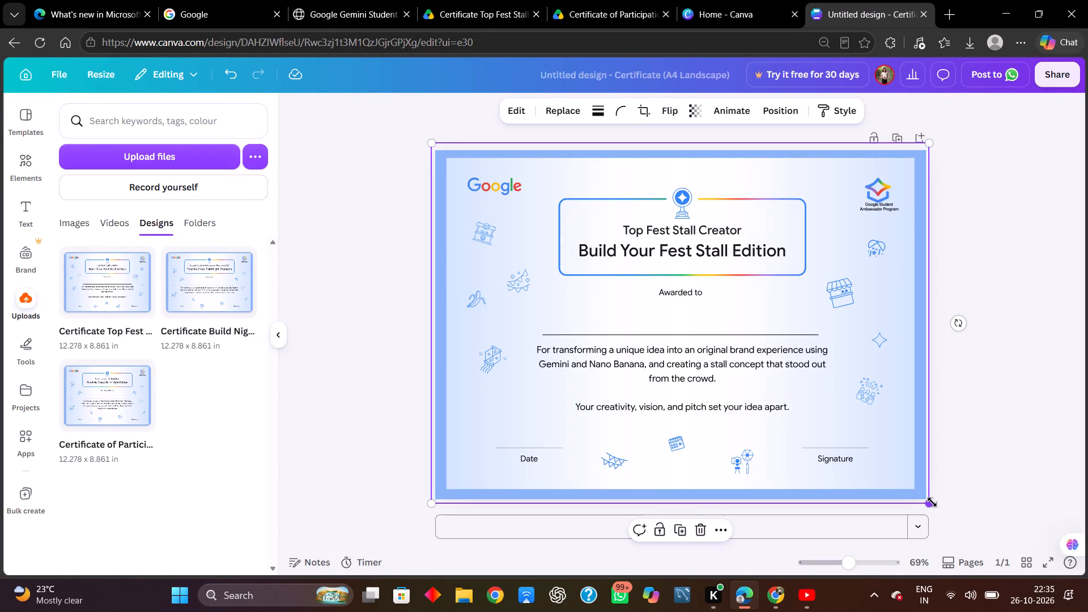
{"action": "left_click", "coordinate": [974, 461]}
{"action": "left_click", "coordinate": [883, 331]}
{"action": "left_click_drag", "start_coordinate": [927, 501], "coordinate": [934, 501]}
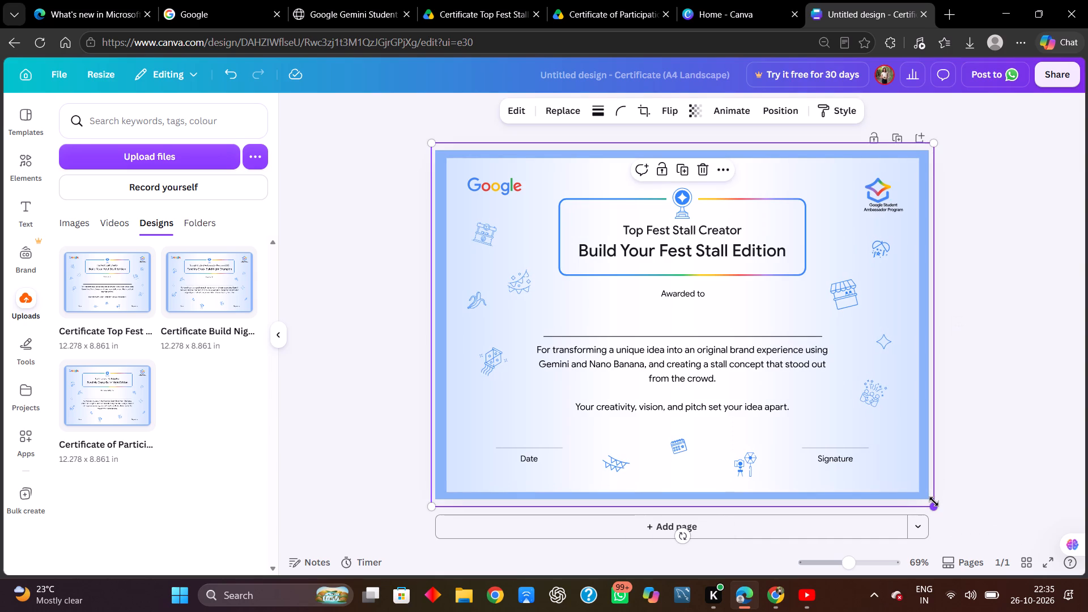
{"action": "left_click", "coordinate": [977, 454]}
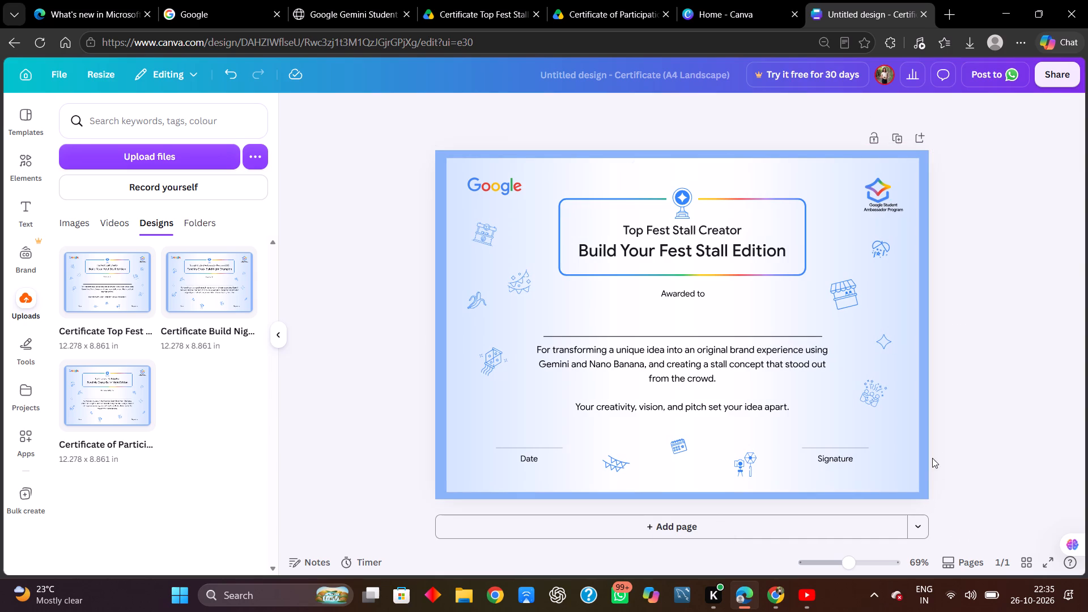
{"action": "left_click", "coordinate": [929, 472]}
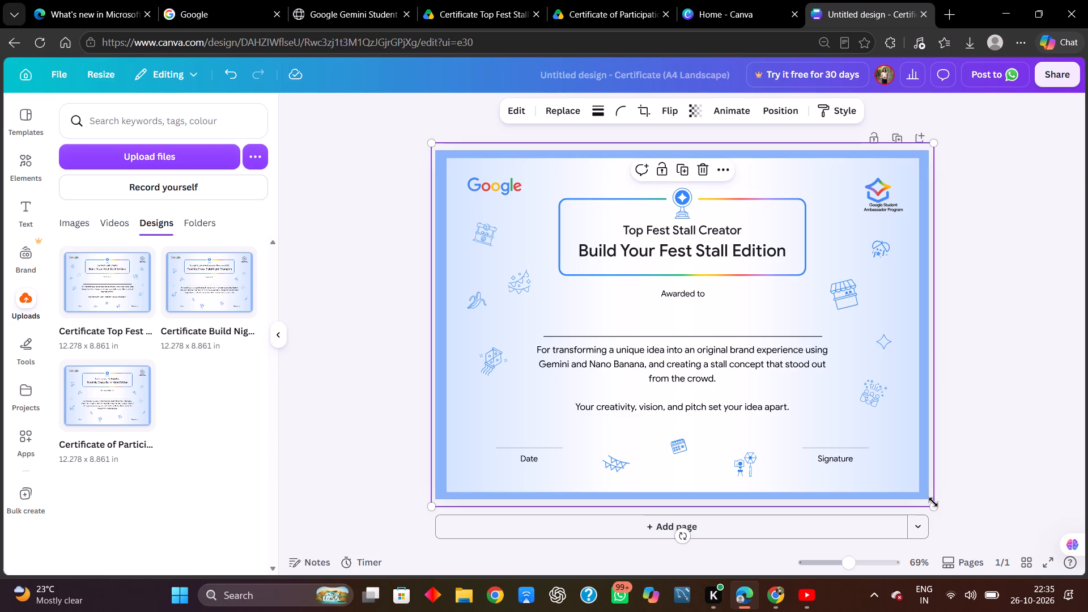
{"action": "left_click", "coordinate": [934, 505]}
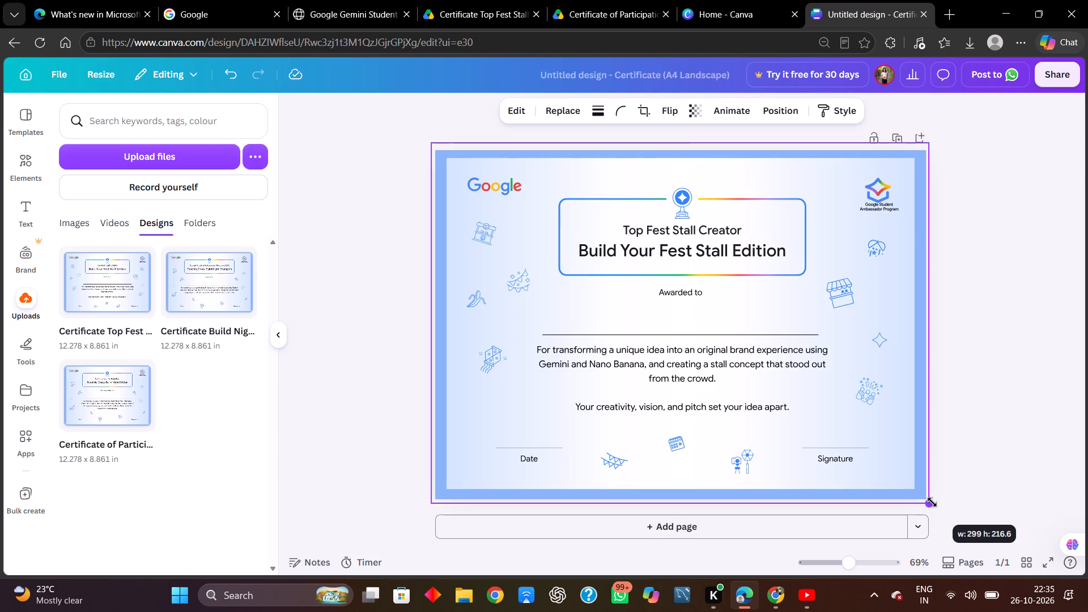
{"action": "left_click", "coordinate": [985, 458]}
{"action": "left_click", "coordinate": [911, 380]}
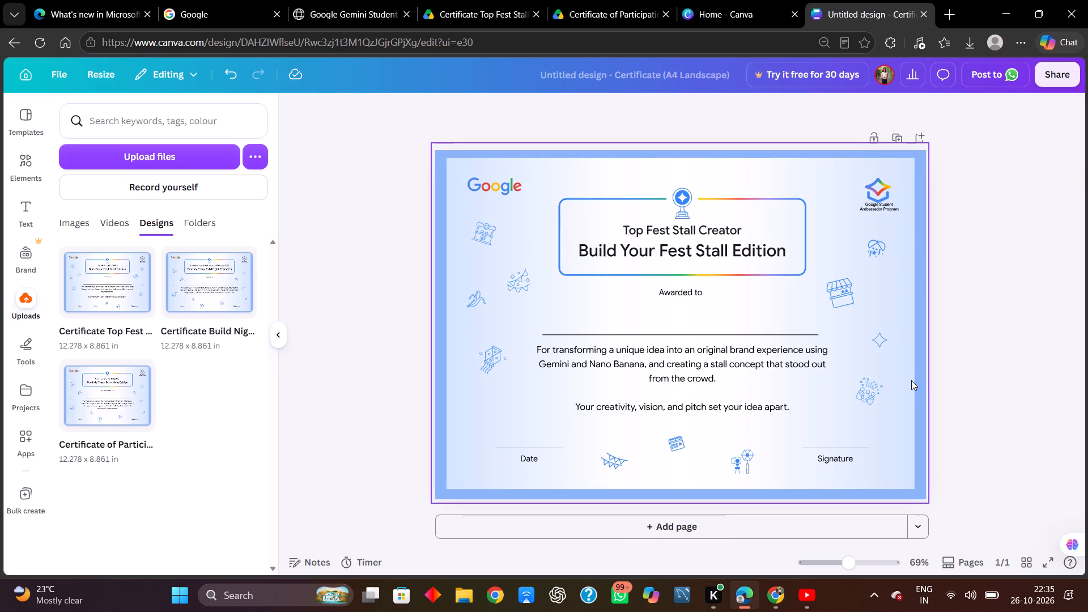
{"action": "left_click_drag", "start_coordinate": [929, 502], "coordinate": [936, 501]}
{"action": "left_click", "coordinate": [983, 450]}
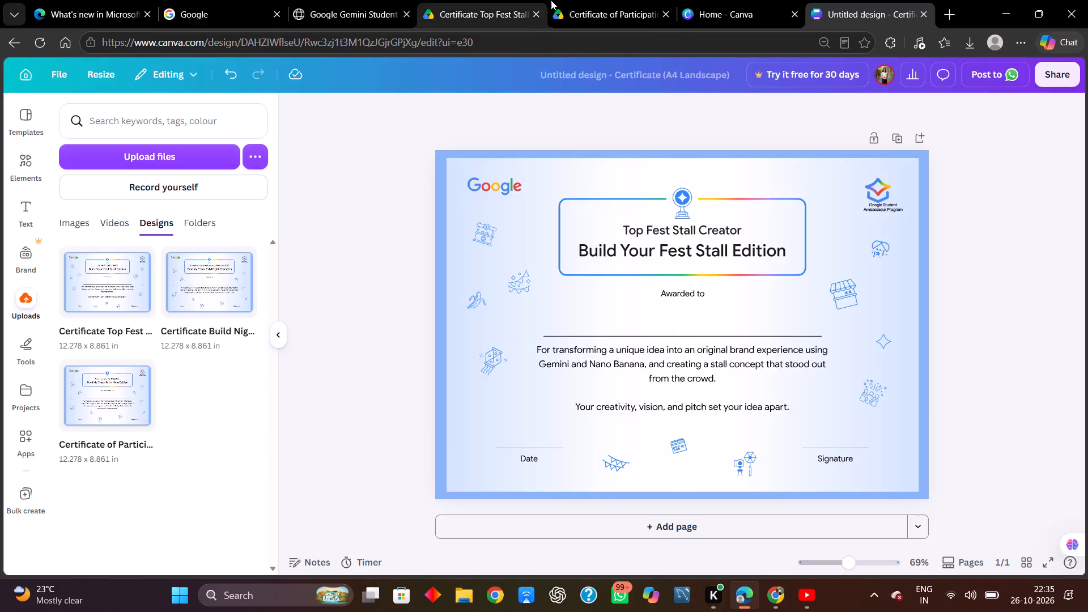
Search the web for "google form", open Google Forms from the results, and close the leftover search results page.
{"action": "left_click", "coordinate": [226, 8]}
{"action": "left_click", "coordinate": [206, 36]}
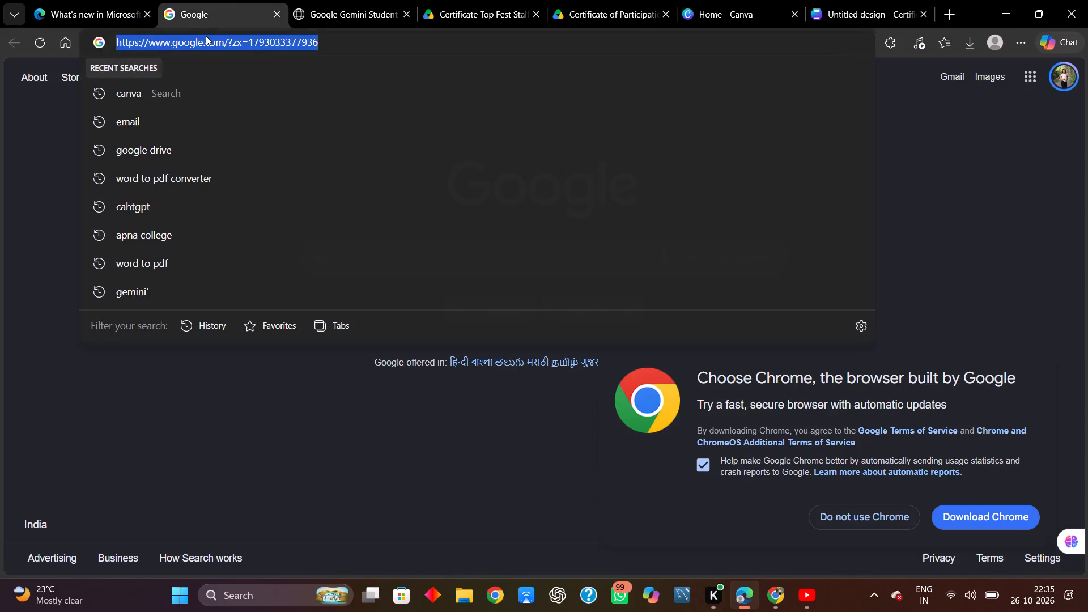
{"action": "type", "text": "google"}
{"action": "key", "text": "space"}
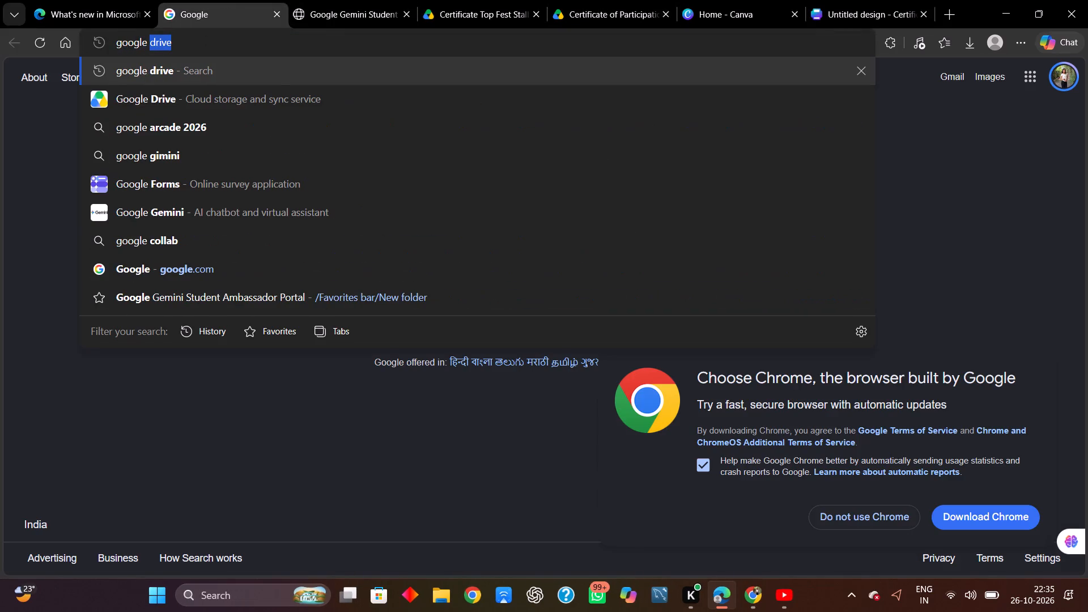
{"action": "type", "text": "form"}
{"action": "key", "text": "Return"}
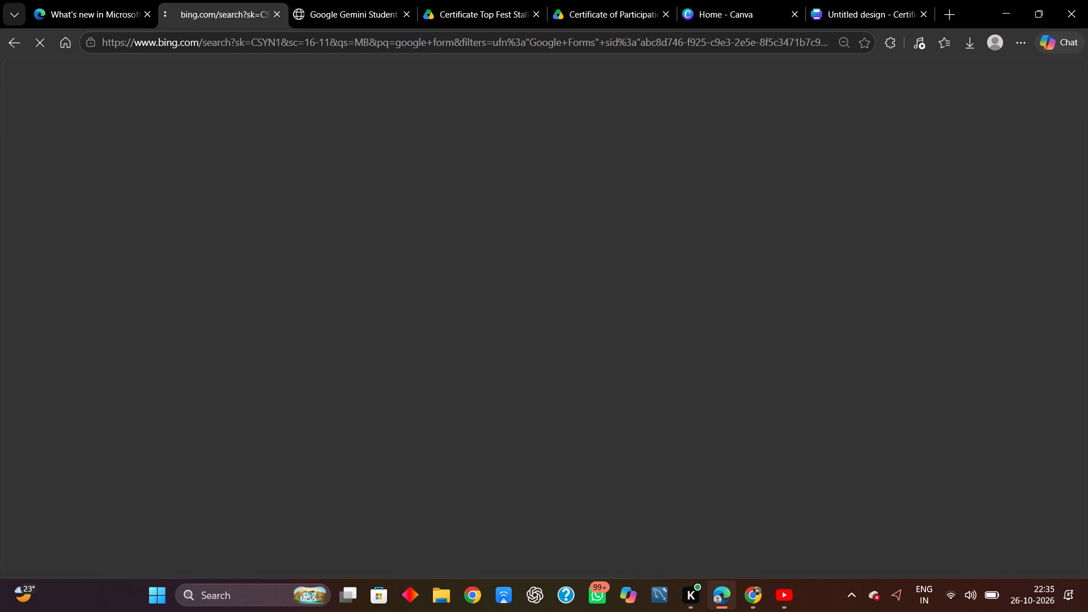
{"action": "left_click", "coordinate": [203, 218]}
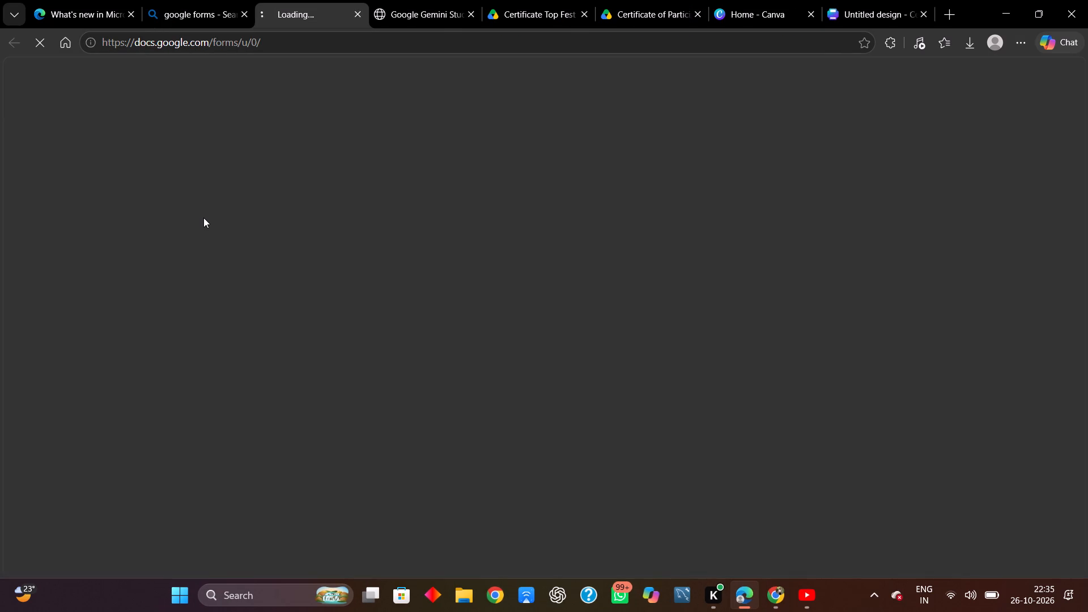
{"action": "left_click", "coordinate": [209, 0]}
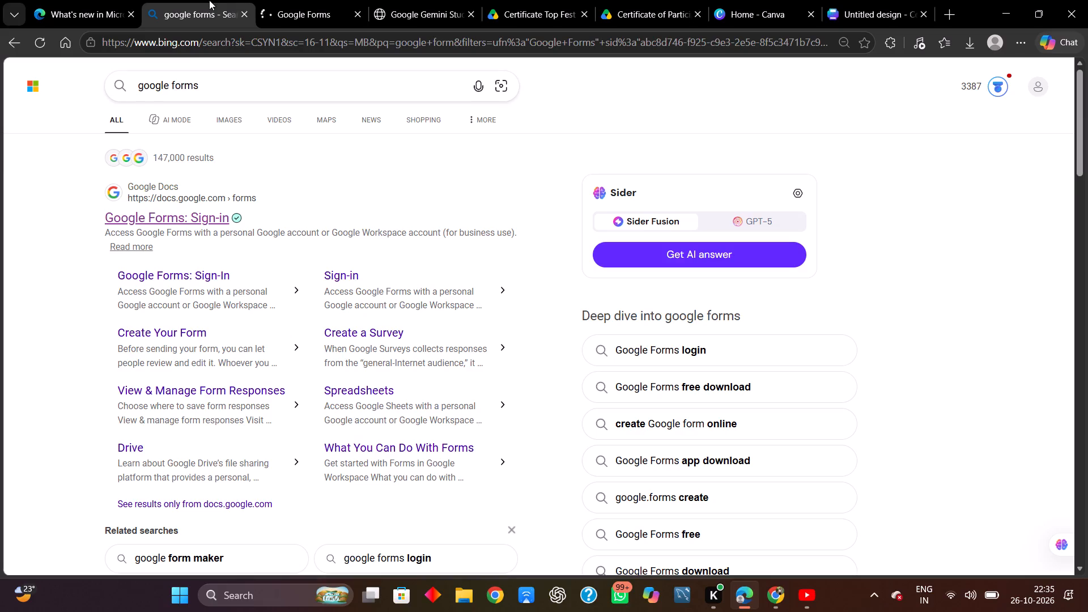
{"action": "left_click", "coordinate": [241, 7]}
{"action": "left_click", "coordinate": [242, 10]}
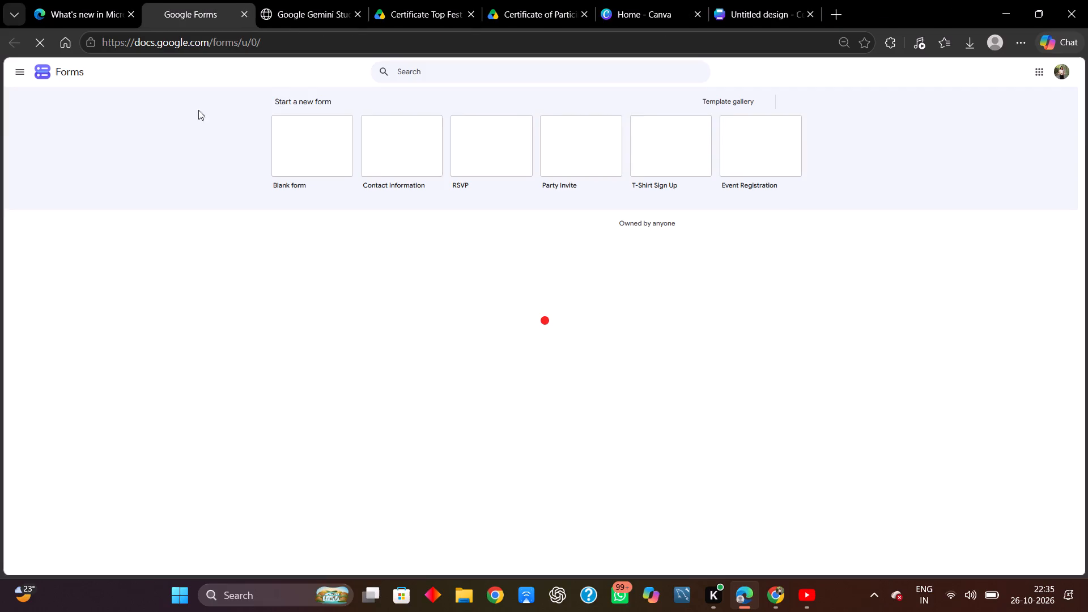
Open the responses of the recent form named Untitled form and copy the fifth respondent's full name.
{"action": "left_click", "coordinate": [318, 310]}
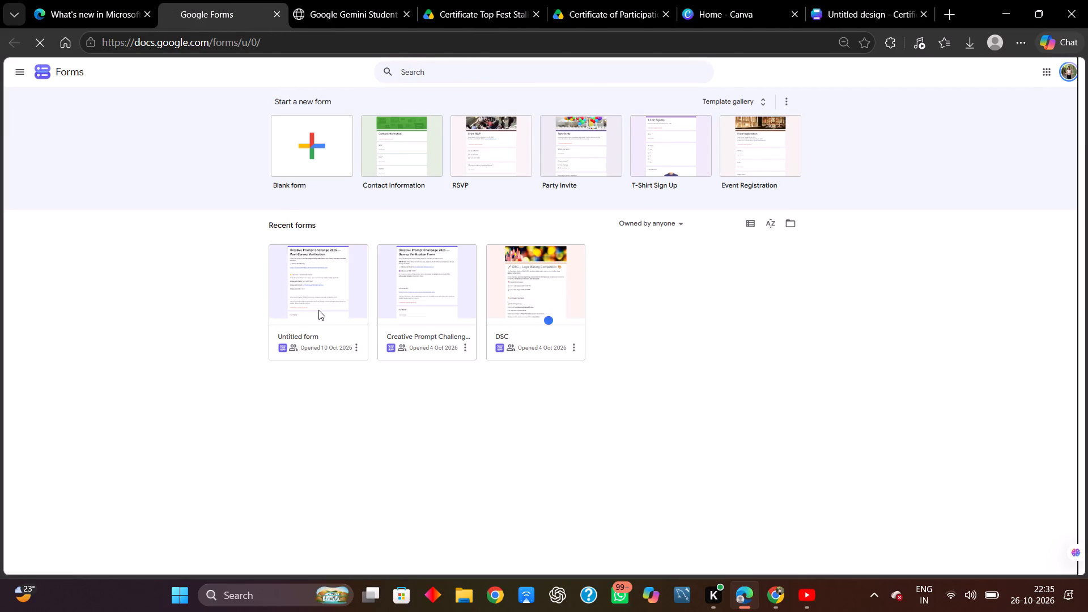
{"action": "left_click", "coordinate": [539, 96]}
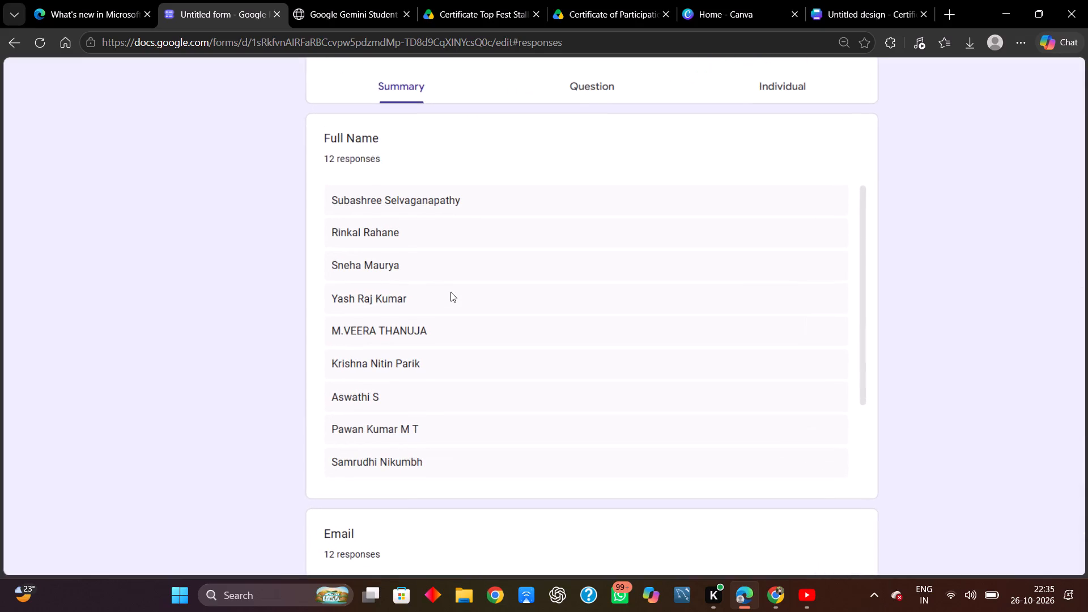
{"action": "left_click", "coordinate": [384, 334]}
{"action": "left_click", "coordinate": [431, 333]}
{"action": "left_click_drag", "start_coordinate": [425, 333], "coordinate": [331, 328]}
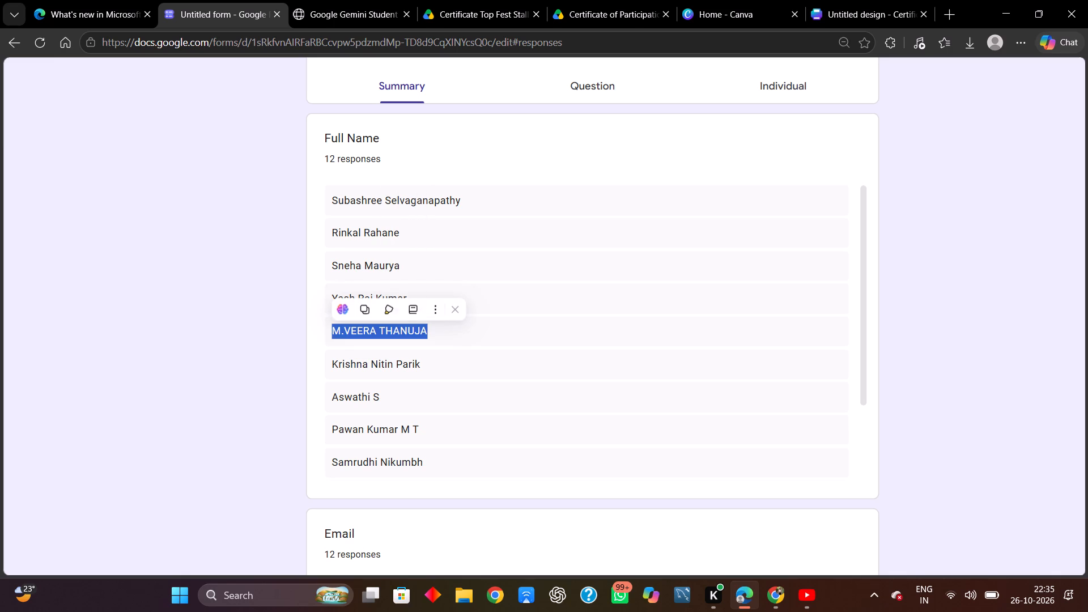
{"action": "key", "text": "ctrl+c"}
Switch back to the untitled Certificate (A4 Landscape) design in Canva.
{"action": "left_click", "coordinate": [611, 0]}
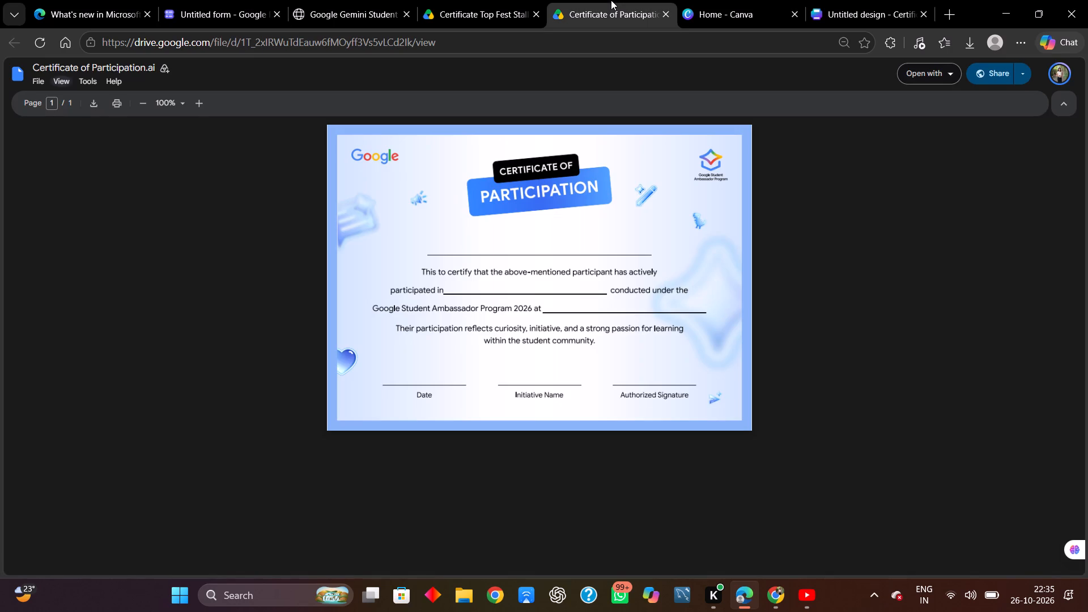
{"action": "left_click", "coordinate": [522, 252]}
{"action": "left_click", "coordinate": [848, 1]}
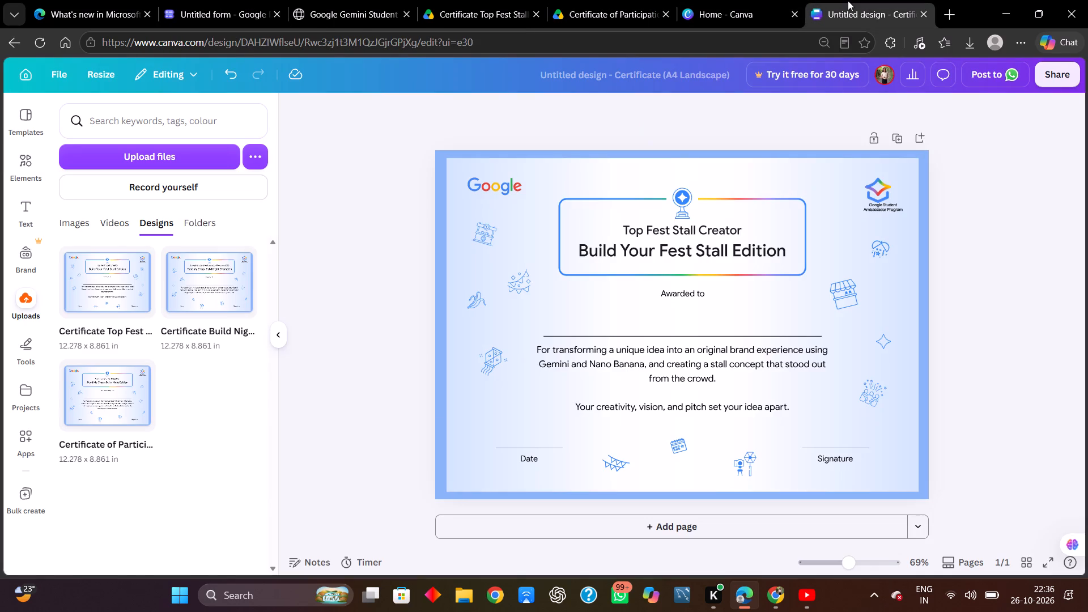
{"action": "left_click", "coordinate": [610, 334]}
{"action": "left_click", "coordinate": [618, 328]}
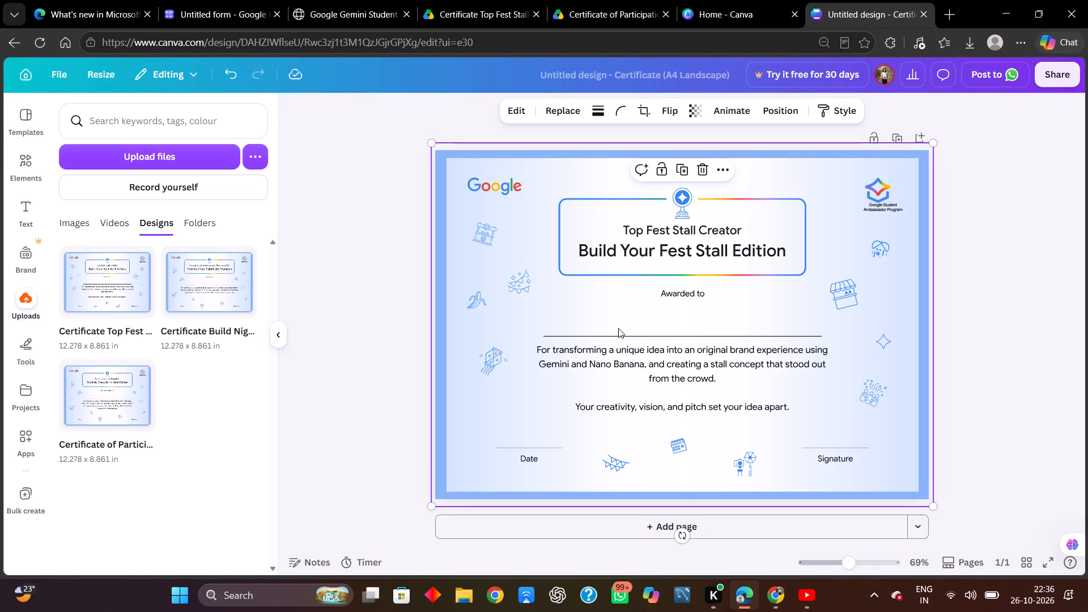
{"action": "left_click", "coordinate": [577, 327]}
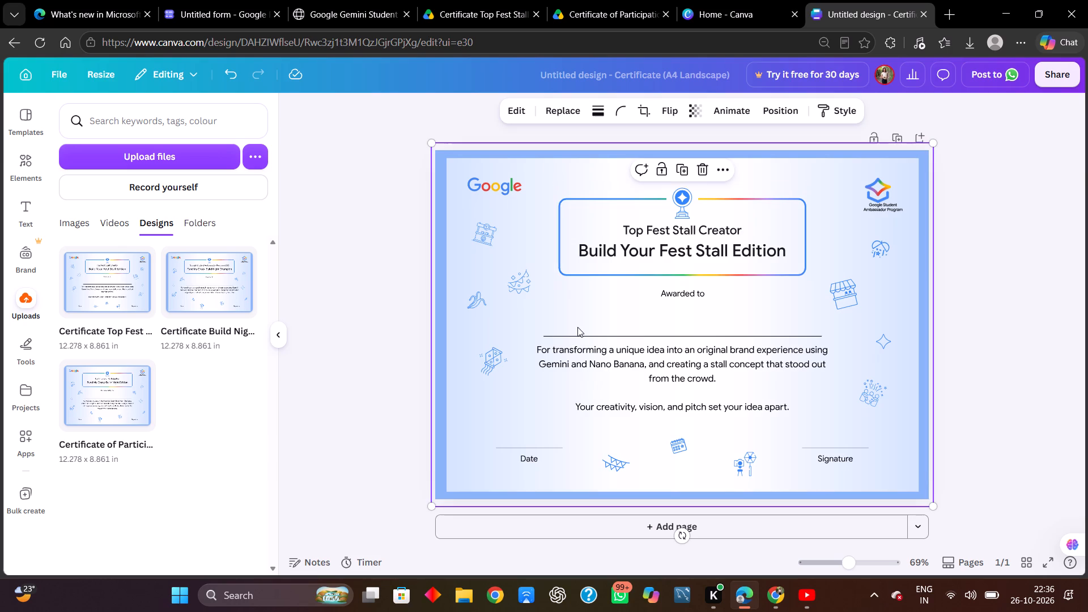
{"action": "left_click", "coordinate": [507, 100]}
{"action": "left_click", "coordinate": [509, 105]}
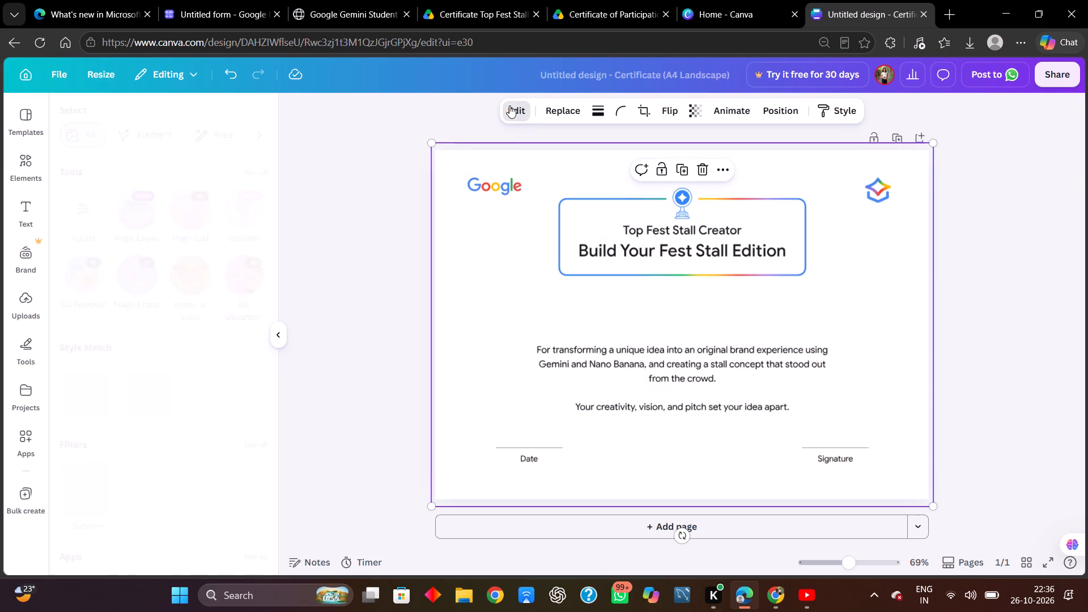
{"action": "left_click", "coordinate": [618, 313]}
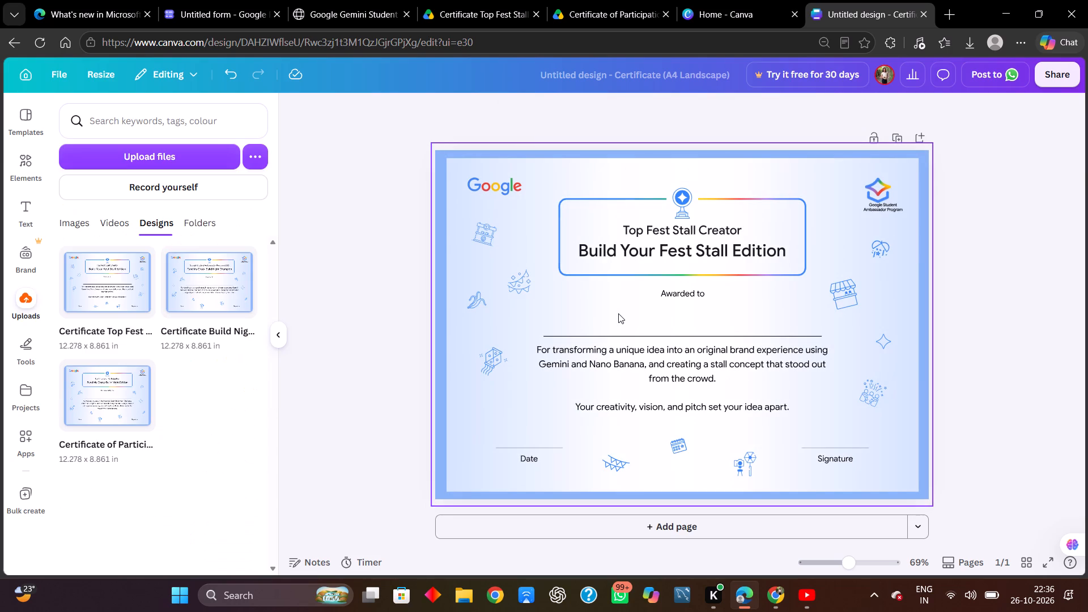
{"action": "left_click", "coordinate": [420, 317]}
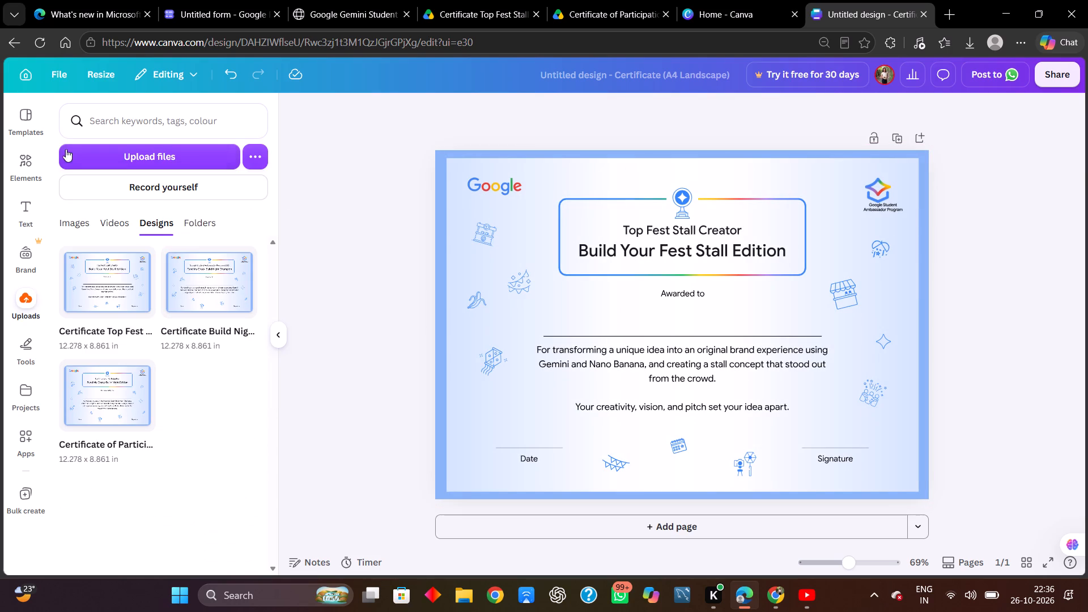
Add a text box above the line under "Awarded to" and fill it with the copied respondent's name.
{"action": "left_click", "coordinate": [28, 215]}
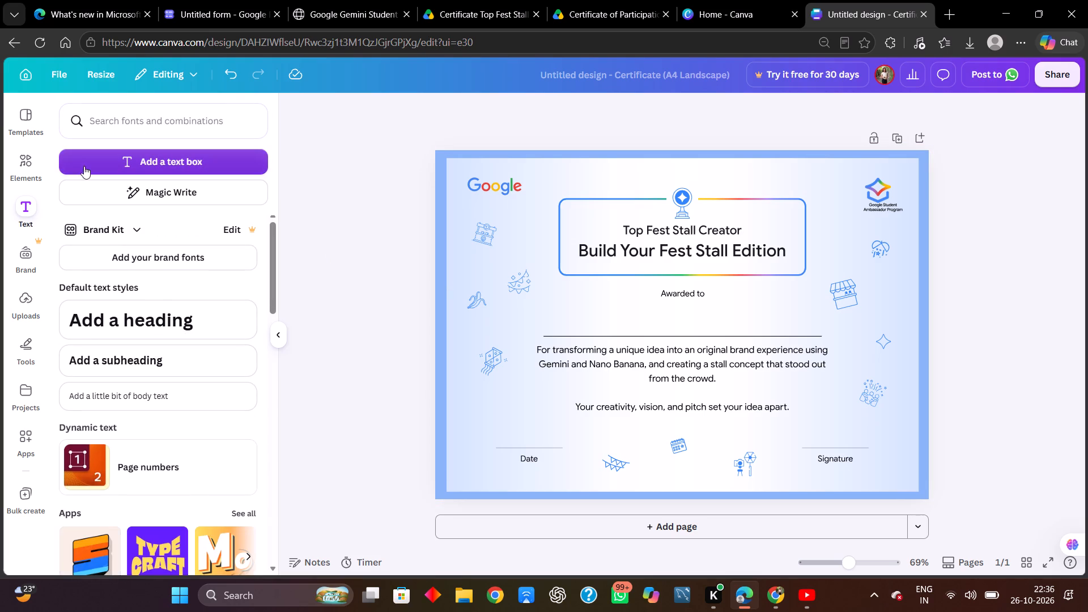
{"action": "left_click", "coordinate": [177, 168]}
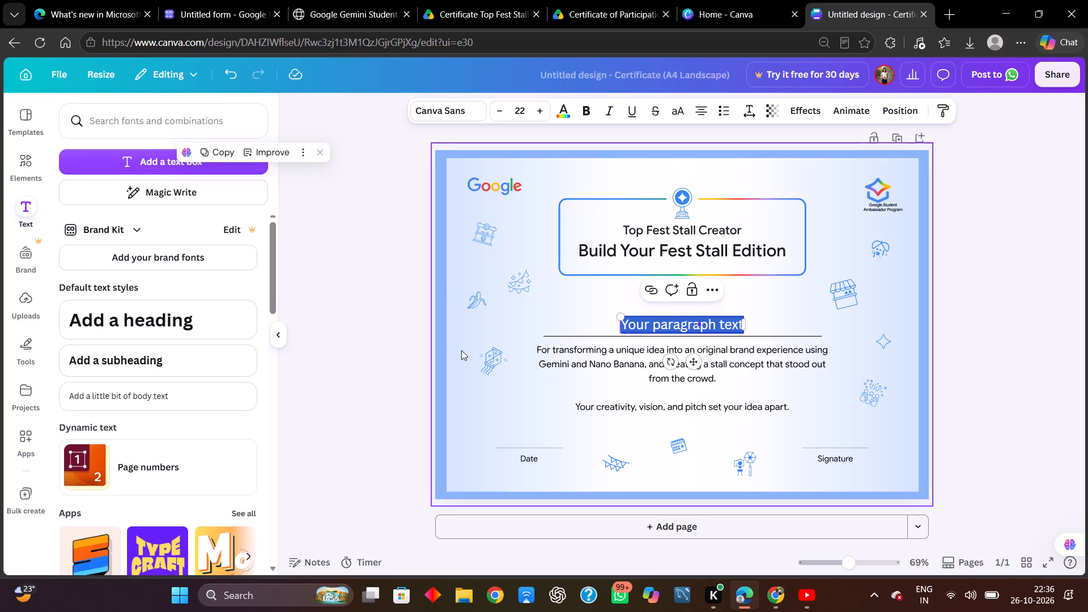
{"action": "key", "text": "ctrl+v"}
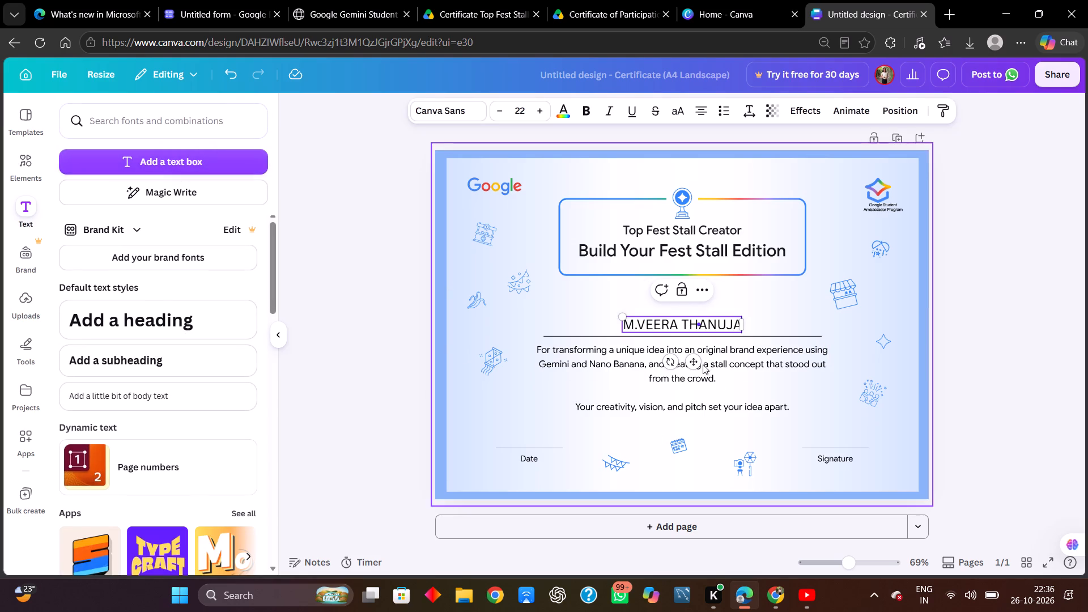
Retype the middle part of the recipient's name on the certificate with only its first letter capitalised.
{"action": "left_click", "coordinate": [726, 326]}
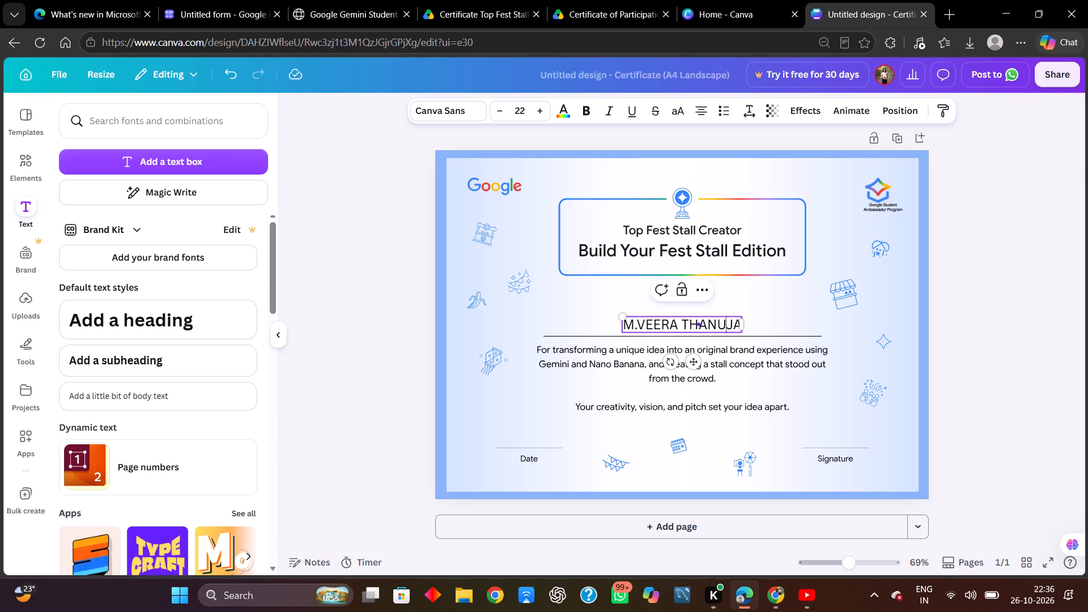
{"action": "left_click_drag", "start_coordinate": [737, 326], "coordinate": [621, 322]}
{"action": "left_click", "coordinate": [621, 322]}
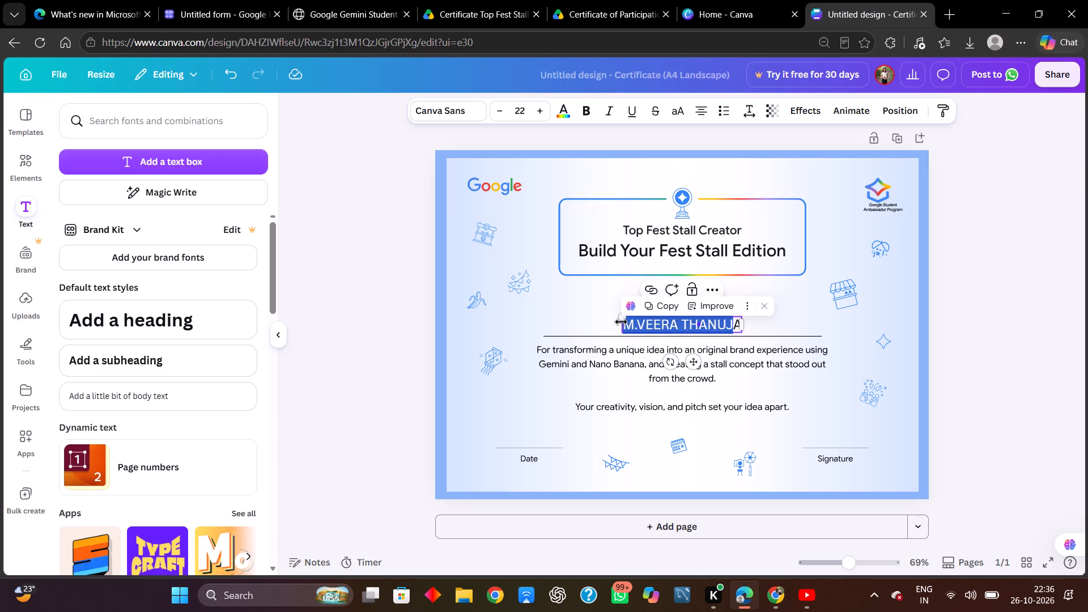
{"action": "left_click", "coordinate": [666, 324]}
{"action": "left_click", "coordinate": [671, 324]}
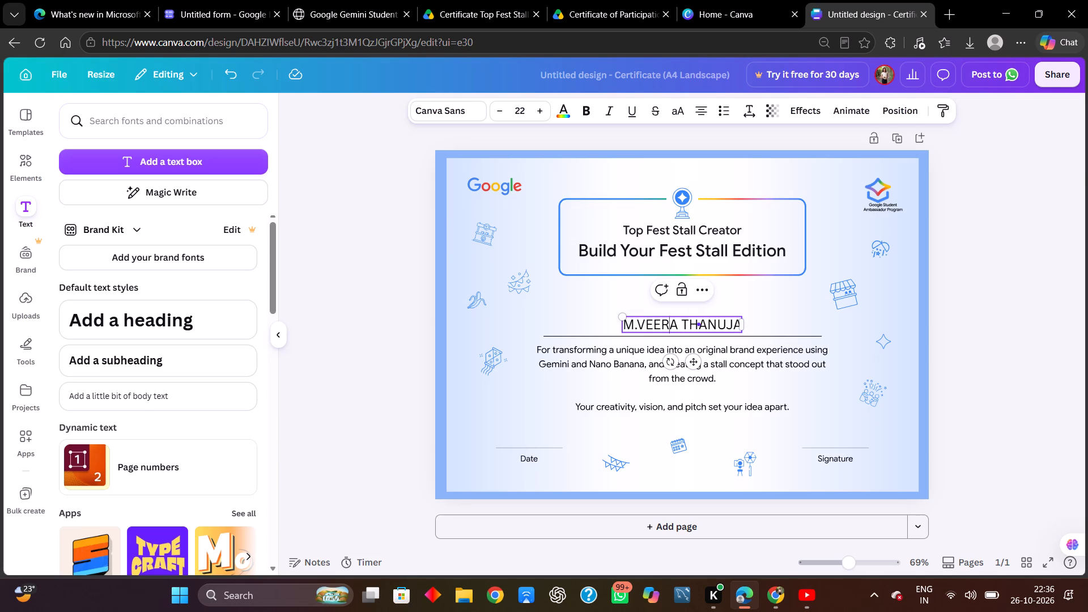
{"action": "left_click", "coordinate": [674, 325]}
{"action": "key", "text": "BackSpace"}
{"action": "key", "text": "BackSpace"}
{"action": "key", "text": "BackSpace"}
{"action": "key", "text": "BackSpace"}
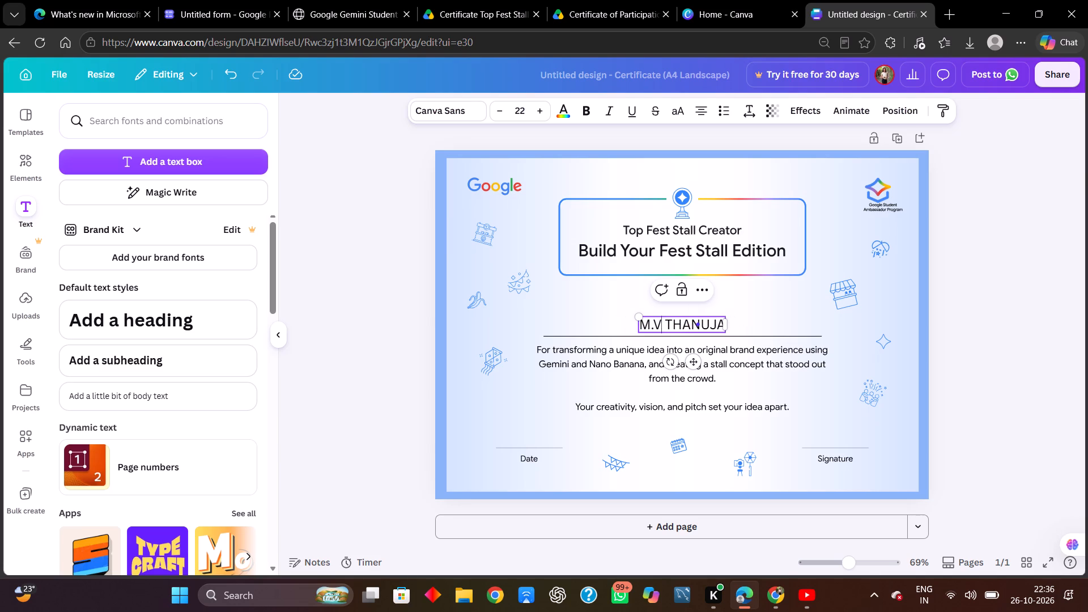
{"action": "type", "text": "eera"}
Retype the last word of the recipient's name with only its first letter capitalised.
{"action": "left_click", "coordinate": [732, 327]}
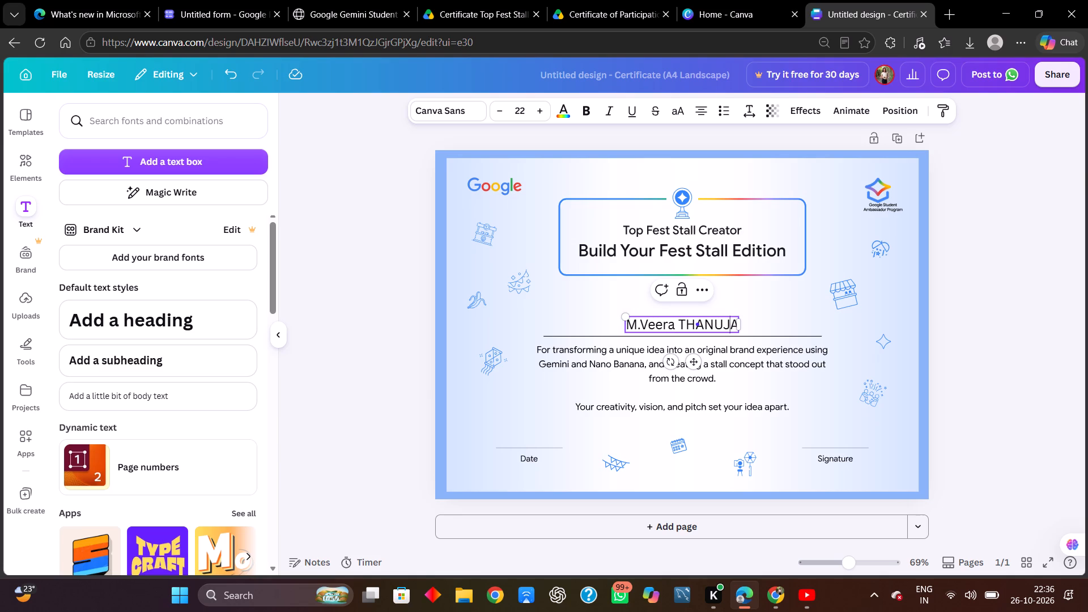
{"action": "key", "text": "Right"}
{"action": "key", "text": "BackSpace"}
{"action": "key", "text": "BackSpace"}
{"action": "key", "text": "BackSpace"}
{"action": "key", "text": "BackSpace"}
{"action": "key", "text": "BackSpace"}
{"action": "key", "text": "BackSpace"}
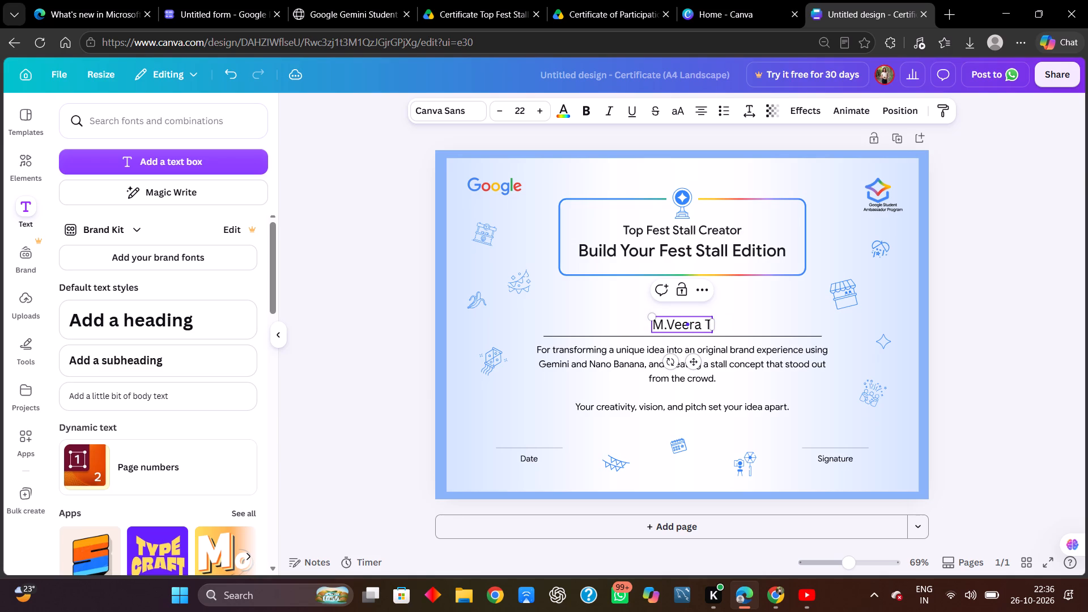
{"action": "type", "text": "han"}
{"action": "type", "text": "uja"}
{"action": "left_click", "coordinate": [783, 324]}
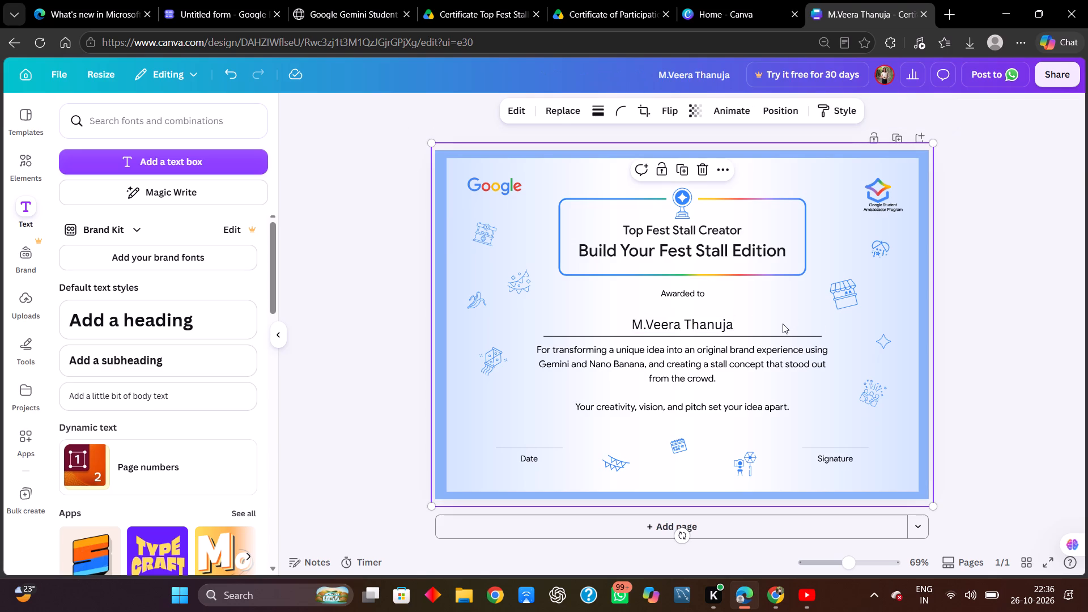
Make the recipient's whole name on the certificate bold.
{"action": "left_click", "coordinate": [726, 324]}
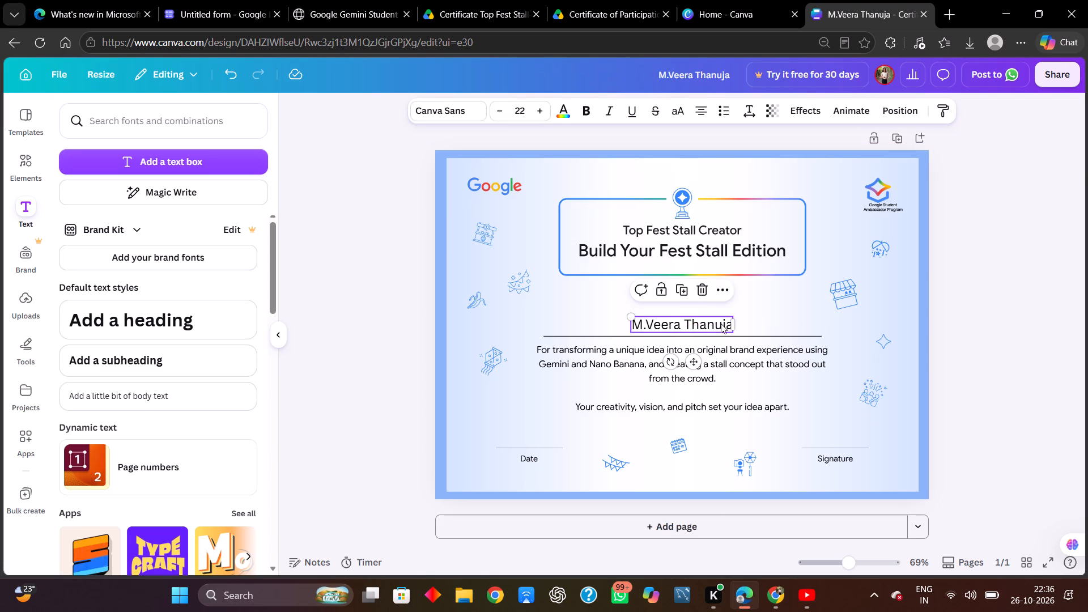
{"action": "double_click", "coordinate": [711, 324]}
{"action": "key", "text": "ctrl+a"}
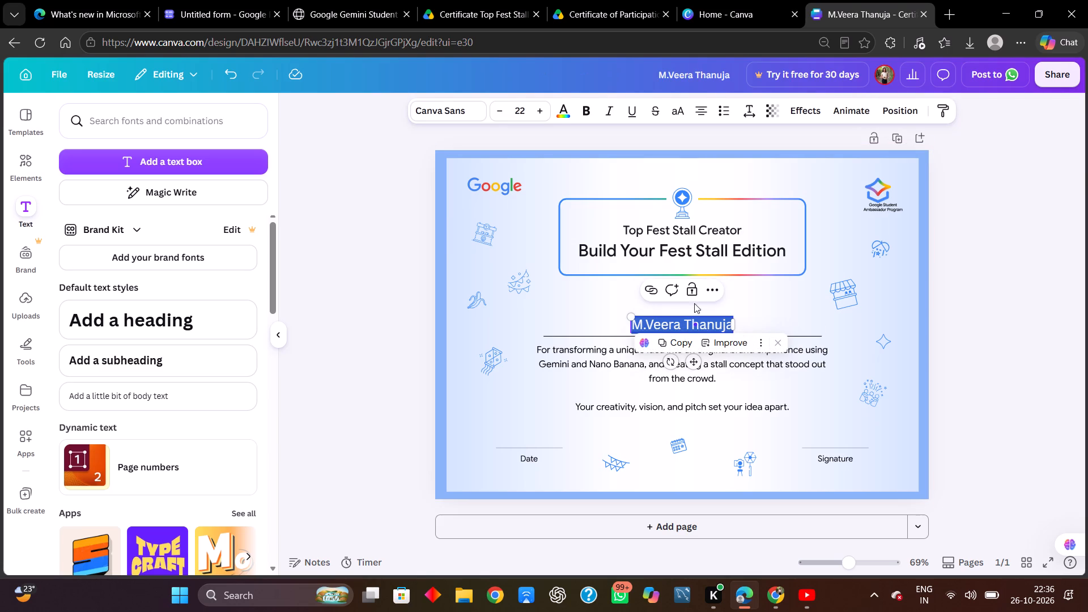
{"action": "left_click", "coordinate": [591, 114]}
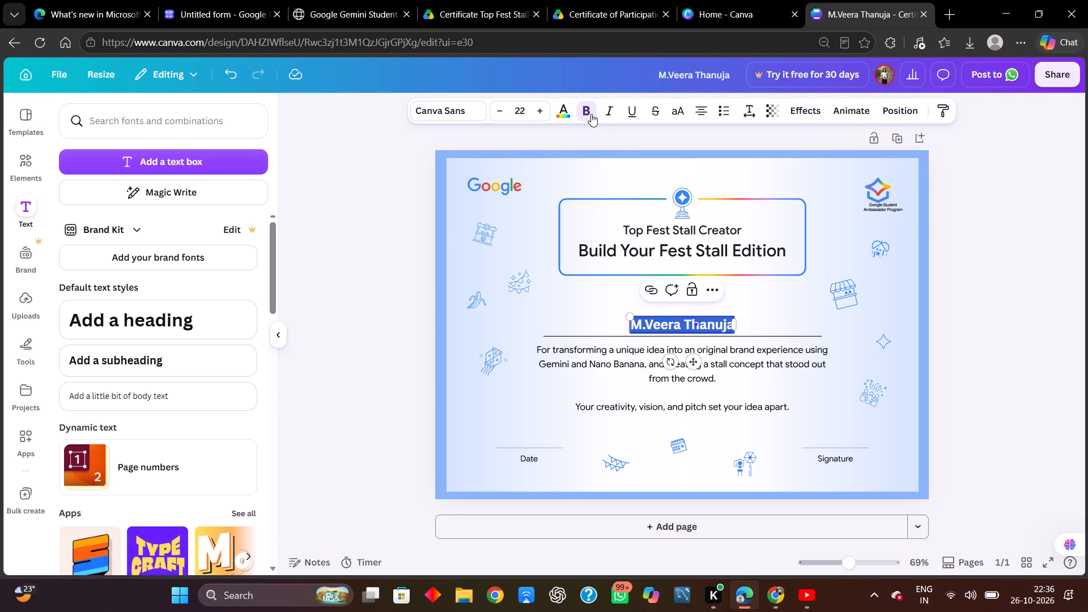
Change the recipient's name to the Archivo Black font, after trying Adlery Pro and Chewy.
{"action": "left_click", "coordinate": [452, 110]}
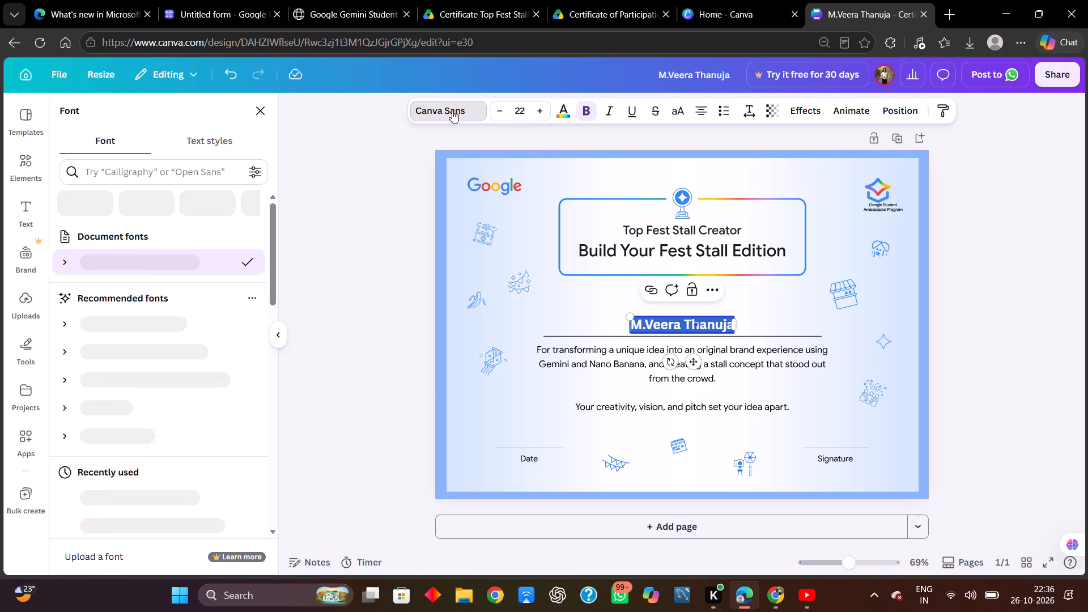
{"action": "scroll", "coordinate": [173, 436], "scroll_direction": "down", "scroll_amount": 1}
{"action": "left_click", "coordinate": [145, 436]}
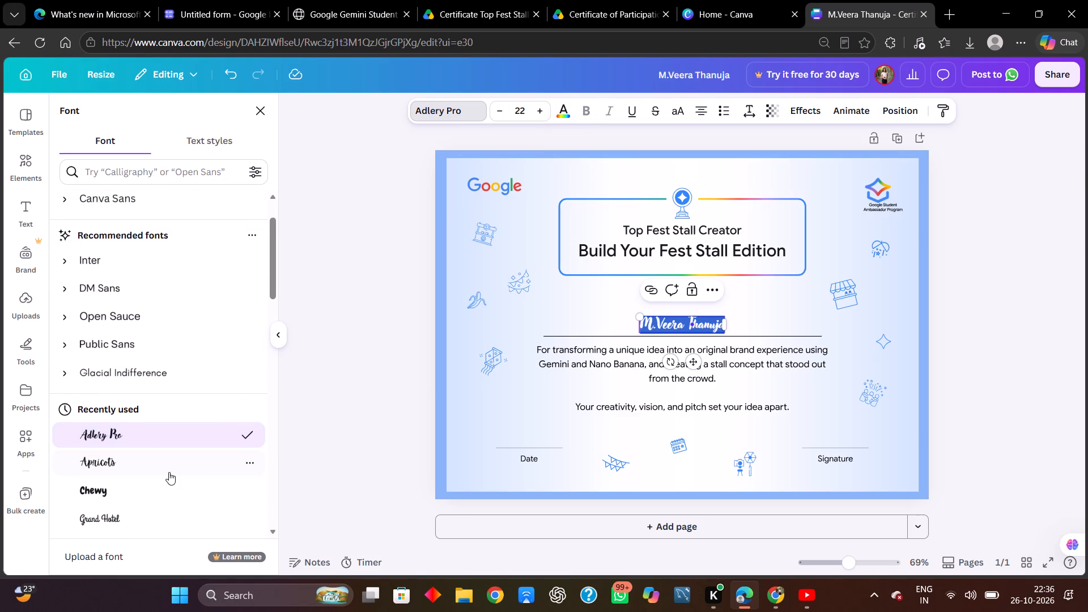
{"action": "scroll", "coordinate": [169, 472], "scroll_direction": "down", "scroll_amount": 1}
{"action": "left_click", "coordinate": [139, 454]}
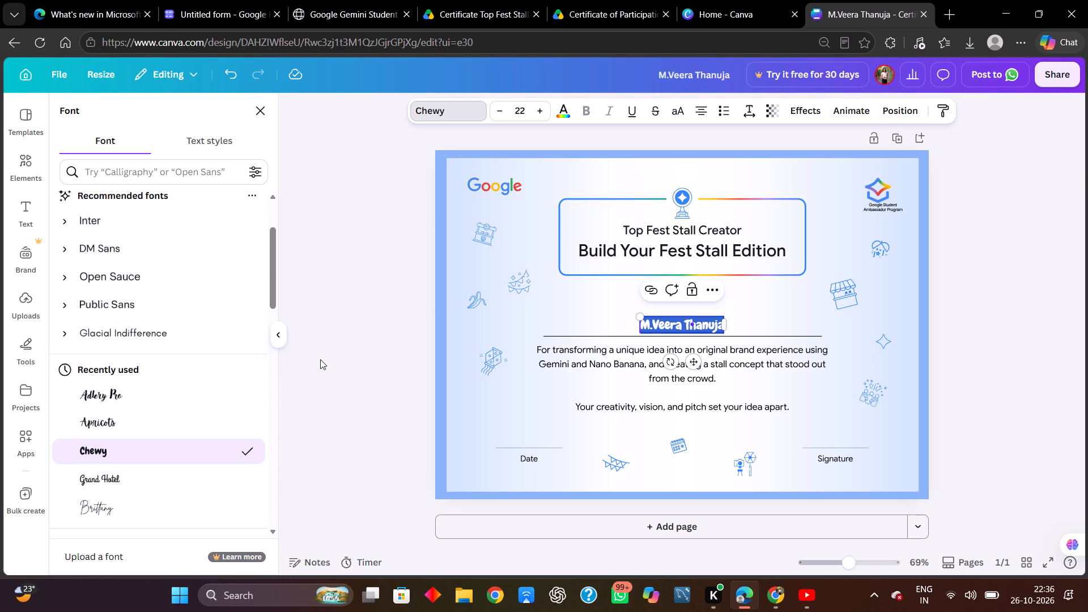
{"action": "scroll", "coordinate": [239, 451], "scroll_direction": "down", "scroll_amount": 3}
{"action": "scroll", "coordinate": [194, 461], "scroll_direction": "down", "scroll_amount": 3}
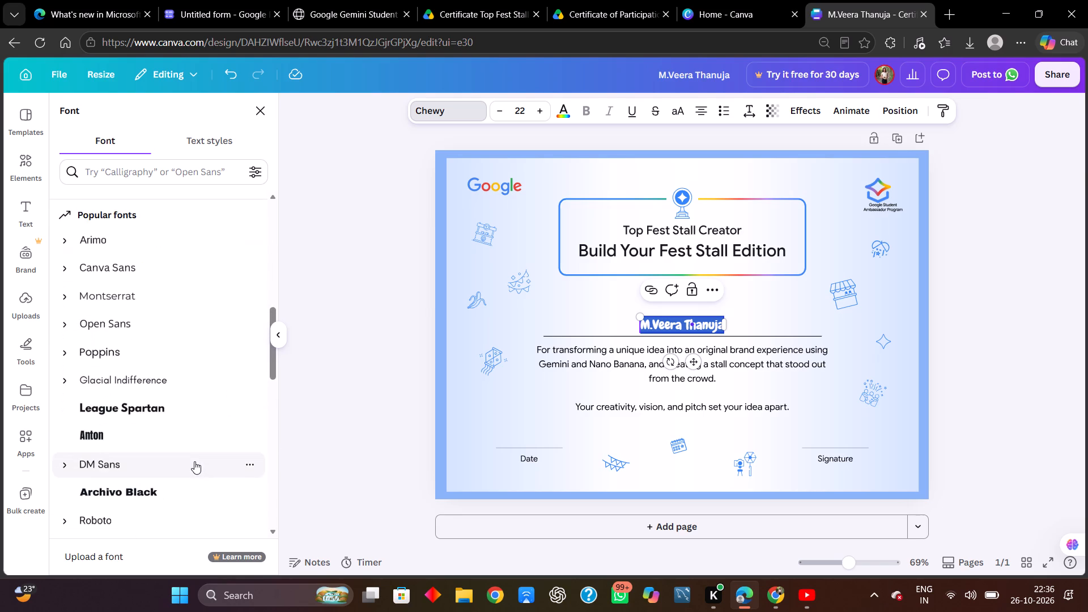
{"action": "scroll", "coordinate": [194, 461], "scroll_direction": "down", "scroll_amount": 1}
{"action": "left_click", "coordinate": [152, 414]}
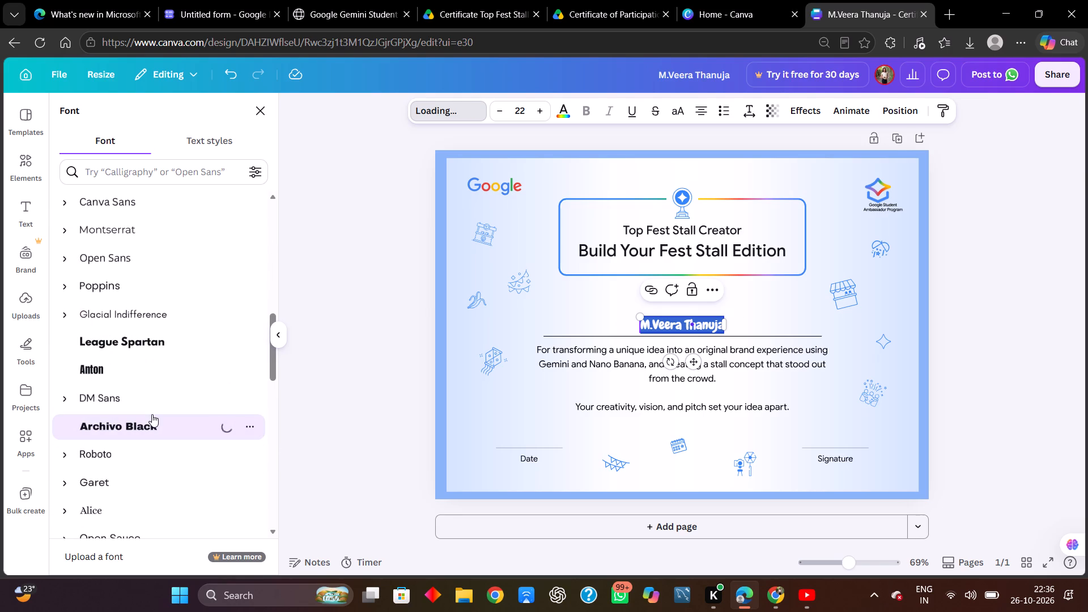
{"action": "left_click", "coordinate": [506, 411]}
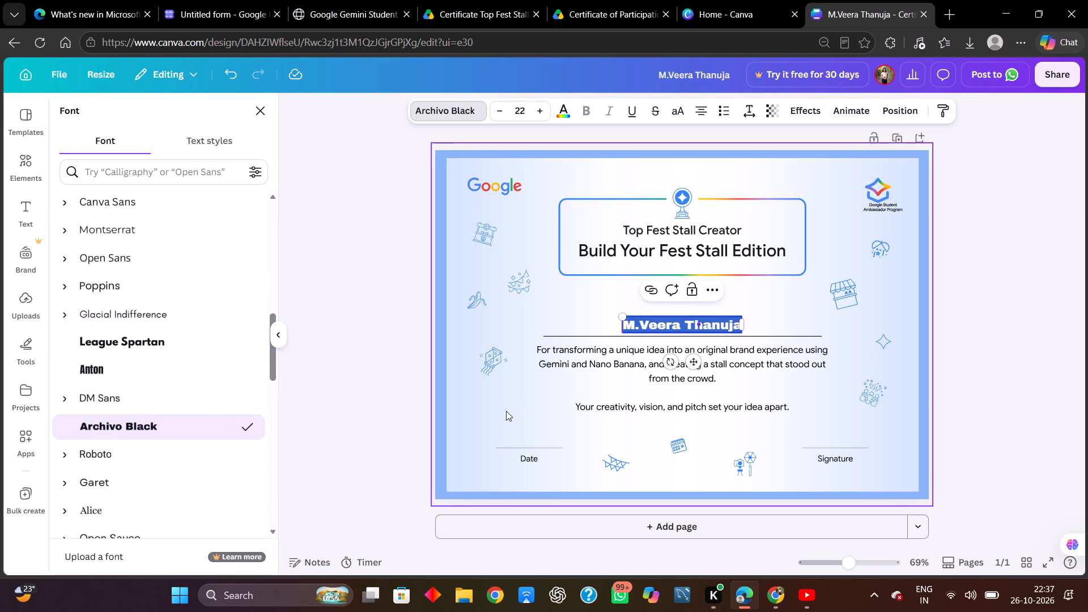
{"action": "left_click", "coordinate": [397, 387]}
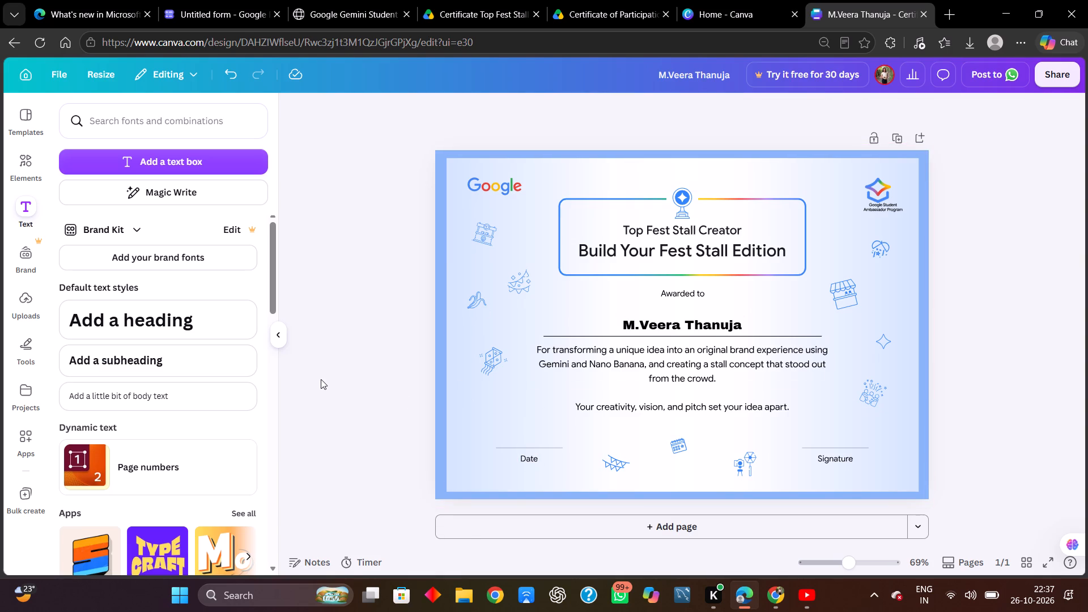
Look through the Full Name and Email responses in the Google Form, and return to the Canva certificate.
{"action": "left_click", "coordinate": [220, 0]}
{"action": "scroll", "coordinate": [394, 238], "scroll_direction": "up", "scroll_amount": 4}
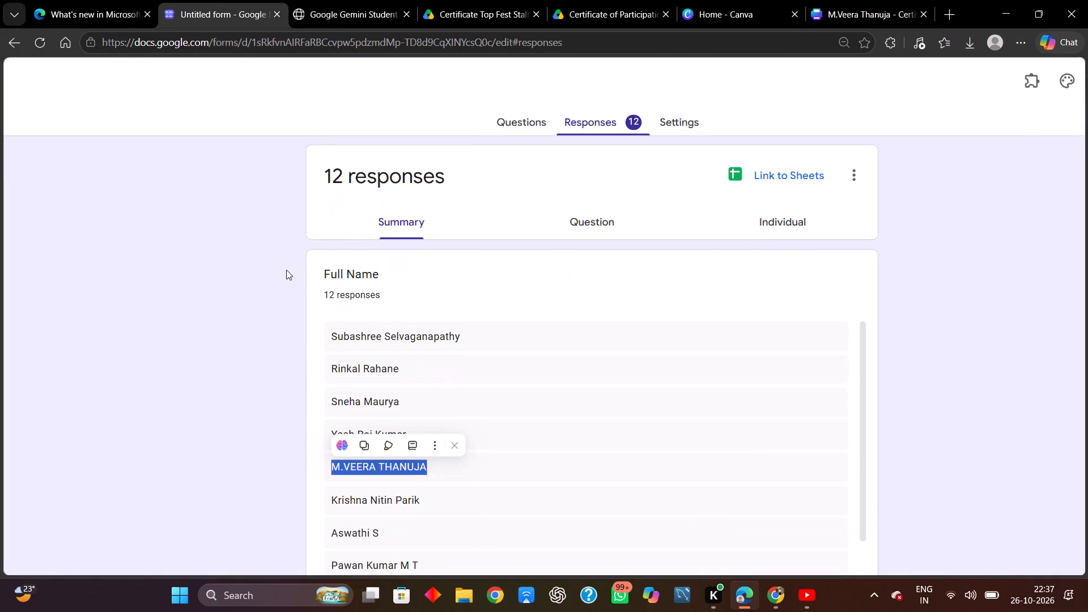
{"action": "left_click", "coordinate": [286, 270]}
{"action": "scroll", "coordinate": [363, 364], "scroll_direction": "down", "scroll_amount": 8}
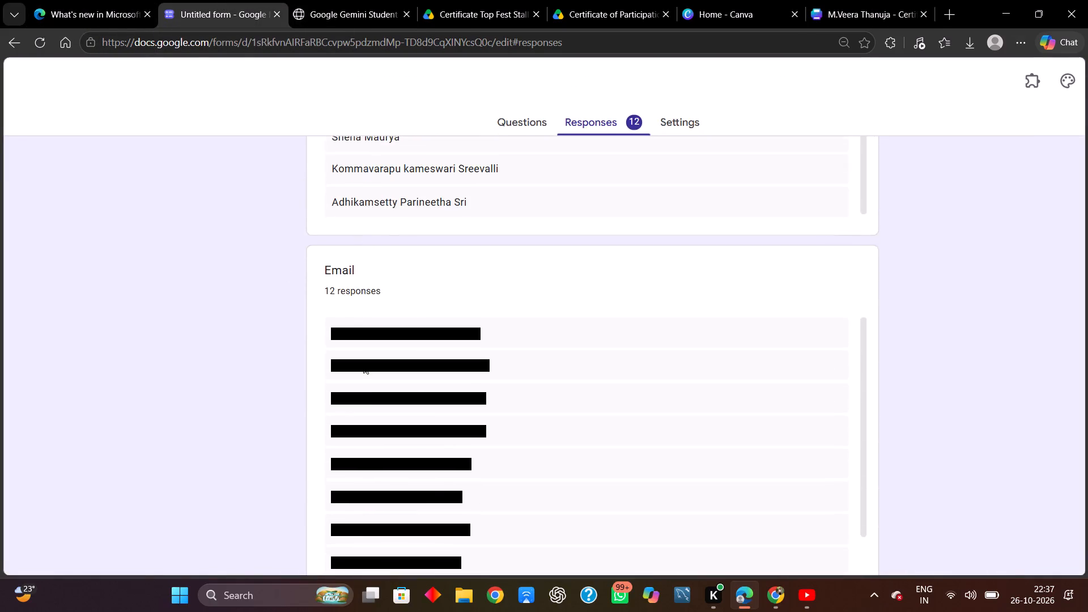
{"action": "scroll", "coordinate": [387, 309], "scroll_direction": "up", "scroll_amount": 17}
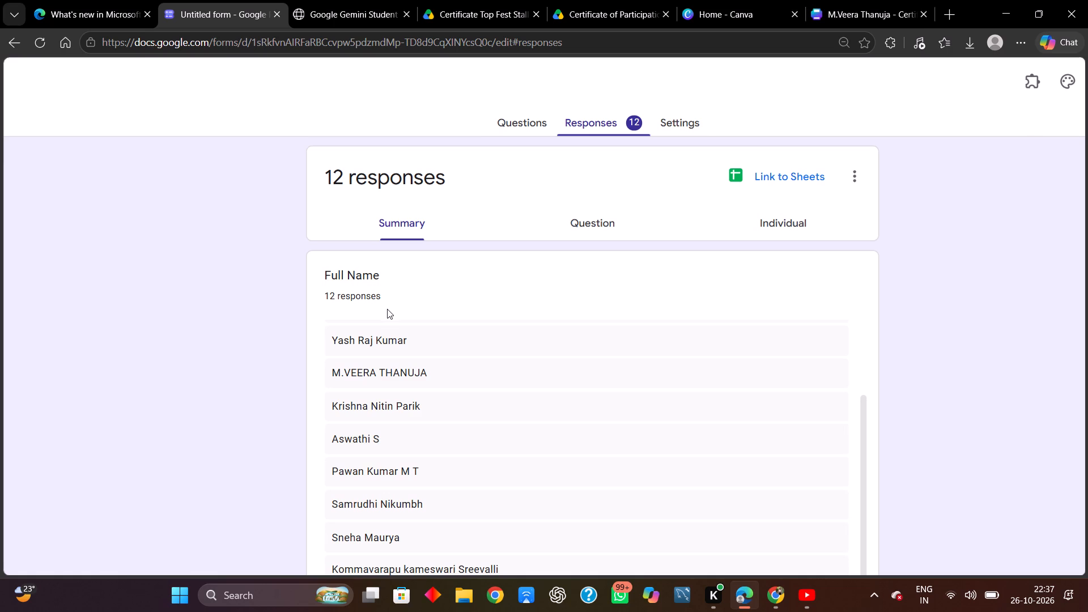
{"action": "left_click", "coordinate": [789, 7]}
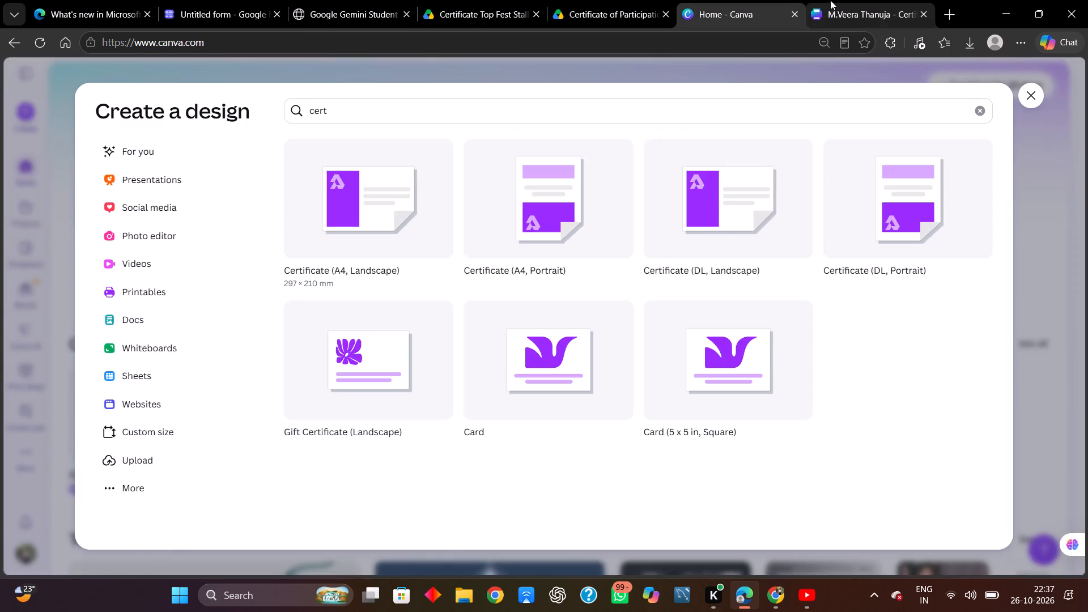
{"action": "left_click", "coordinate": [830, 0]}
{"action": "left_click", "coordinate": [356, 351]}
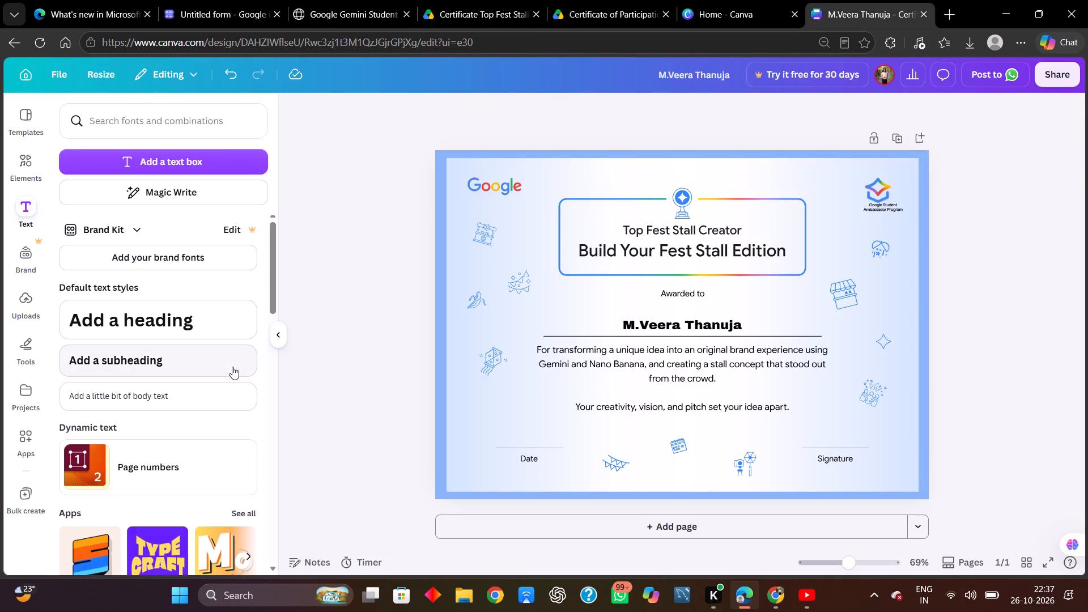
{"action": "scroll", "coordinate": [147, 293], "scroll_direction": "up", "scroll_amount": 6}
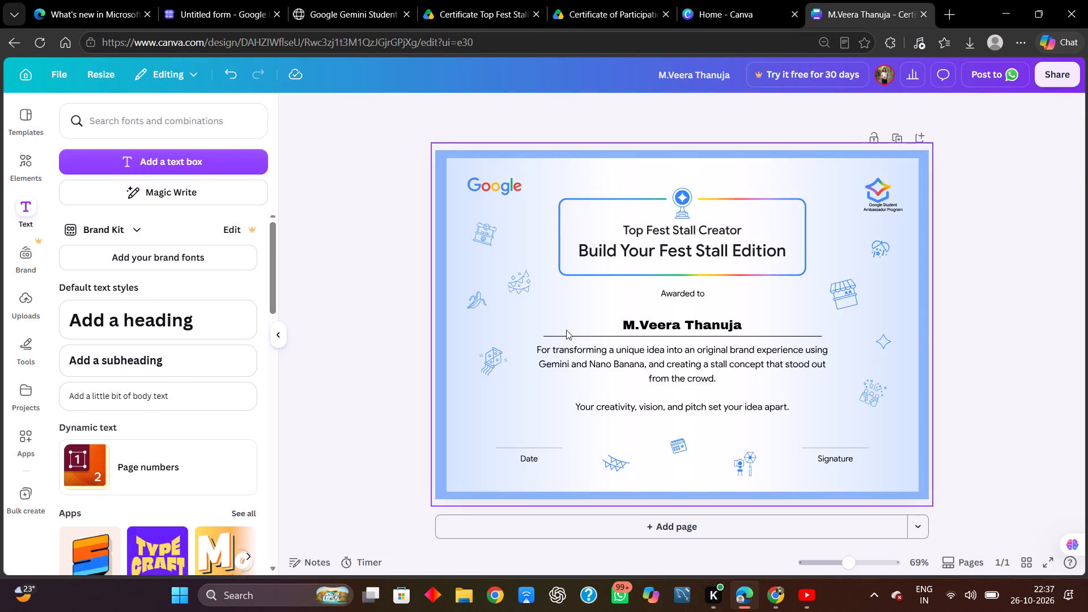
{"action": "left_click", "coordinate": [688, 328]}
{"action": "left_click", "coordinate": [381, 327]}
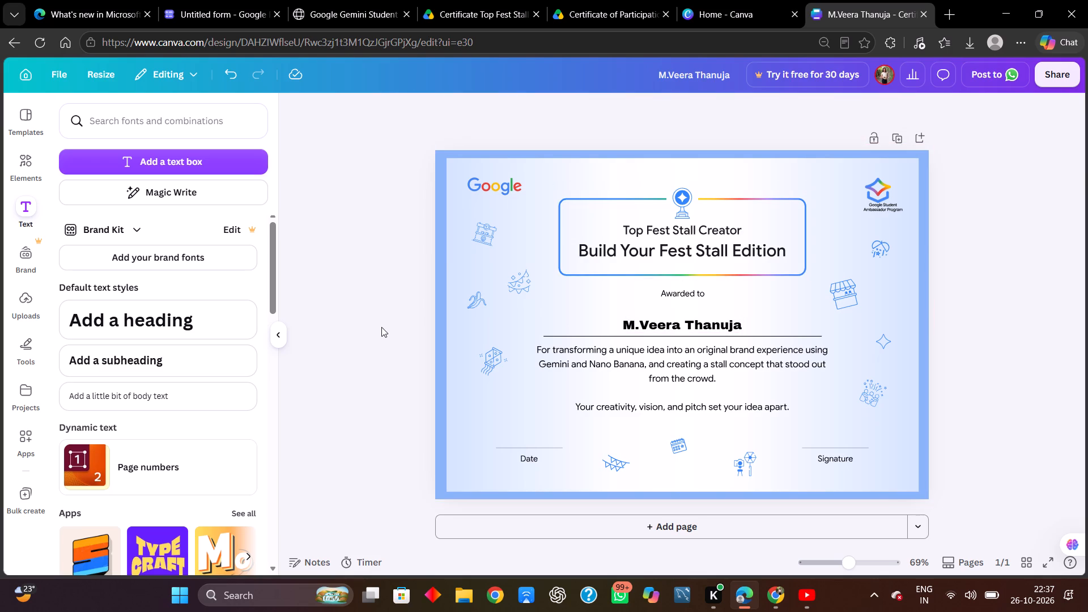
{"action": "left_click", "coordinate": [140, 158]}
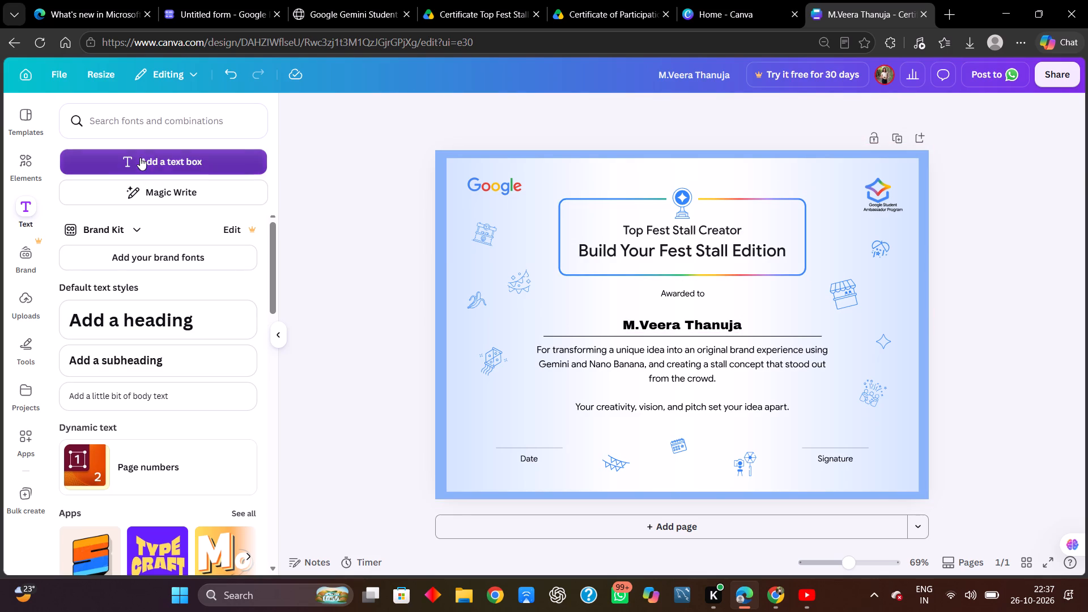
{"action": "left_click_drag", "start_coordinate": [694, 363], "coordinate": [540, 477]}
{"action": "triple_click", "coordinate": [566, 436]}
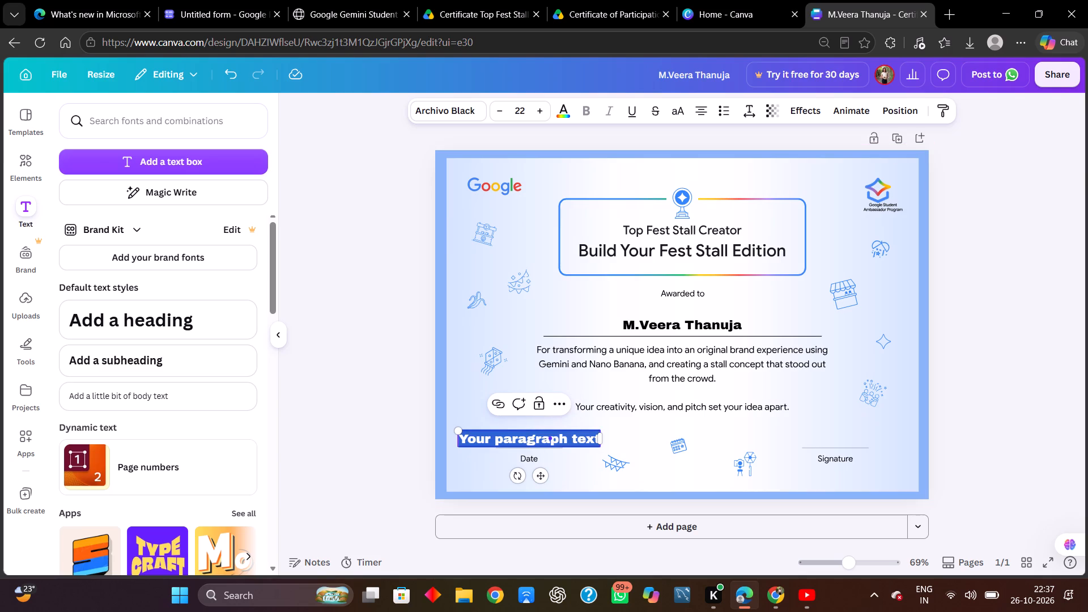
{"action": "key", "text": "BackSpace"}
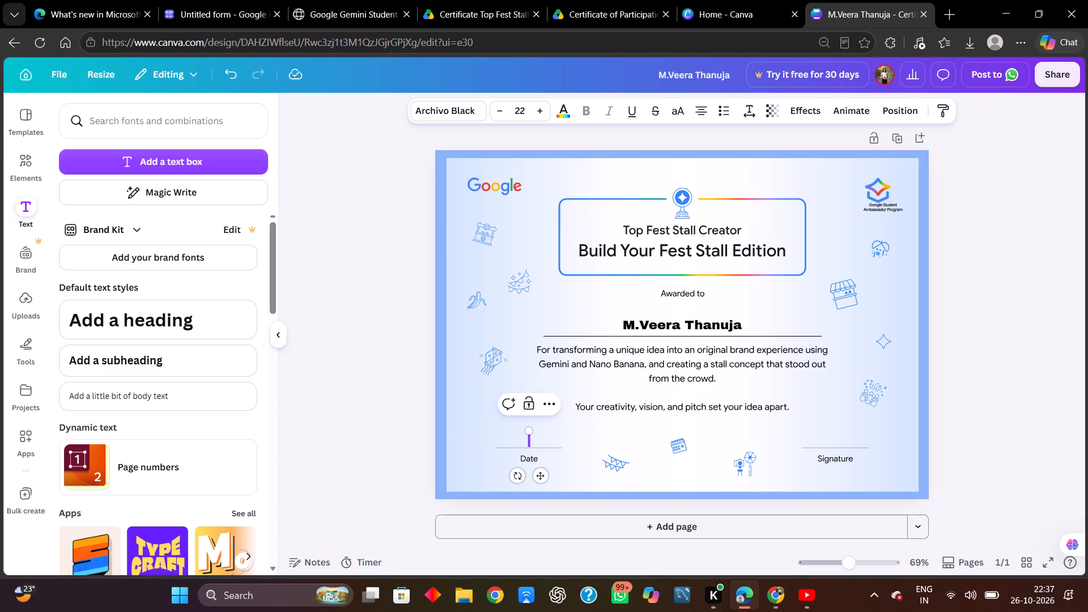
{"action": "key", "text": "5"}
{"action": "key", "text": "space"}
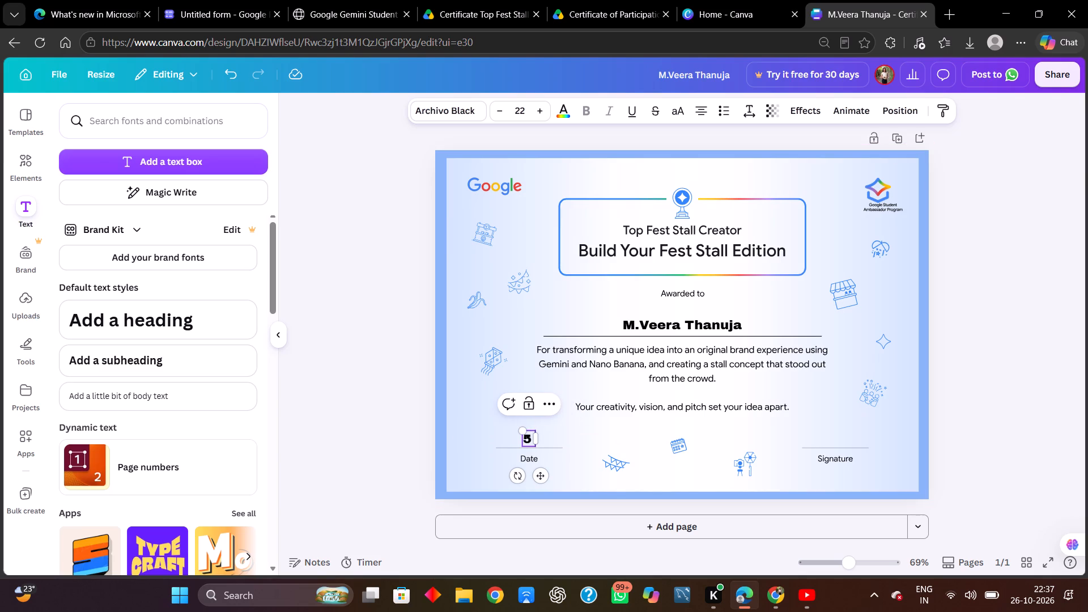
{"action": "key", "text": "2"}
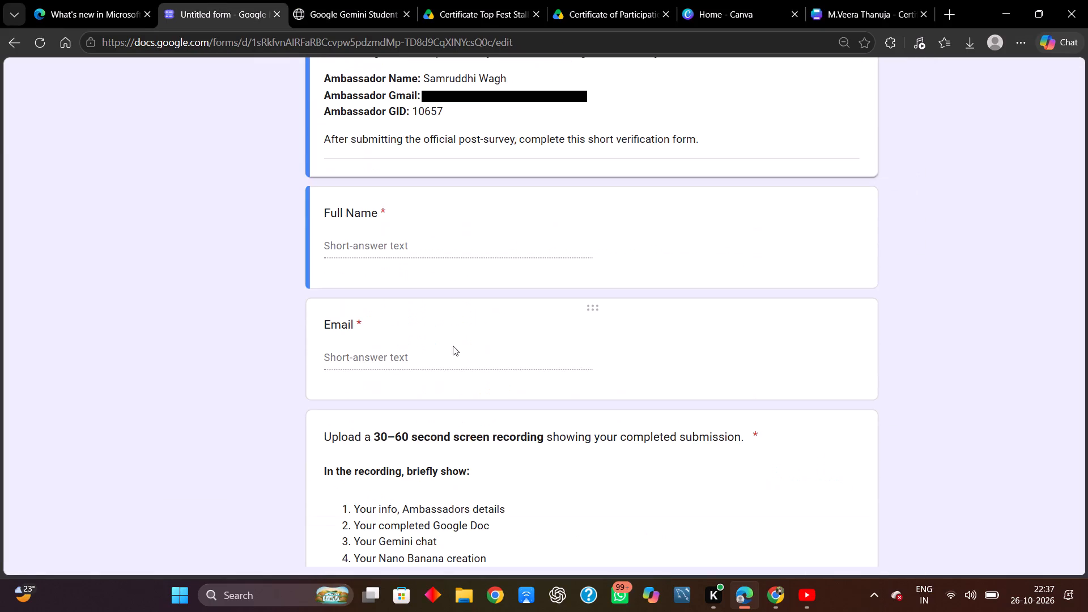
{"action": "scroll", "coordinate": [512, 61], "scroll_direction": "up", "scroll_amount": 11}
{"action": "left_click", "coordinate": [583, 126]}
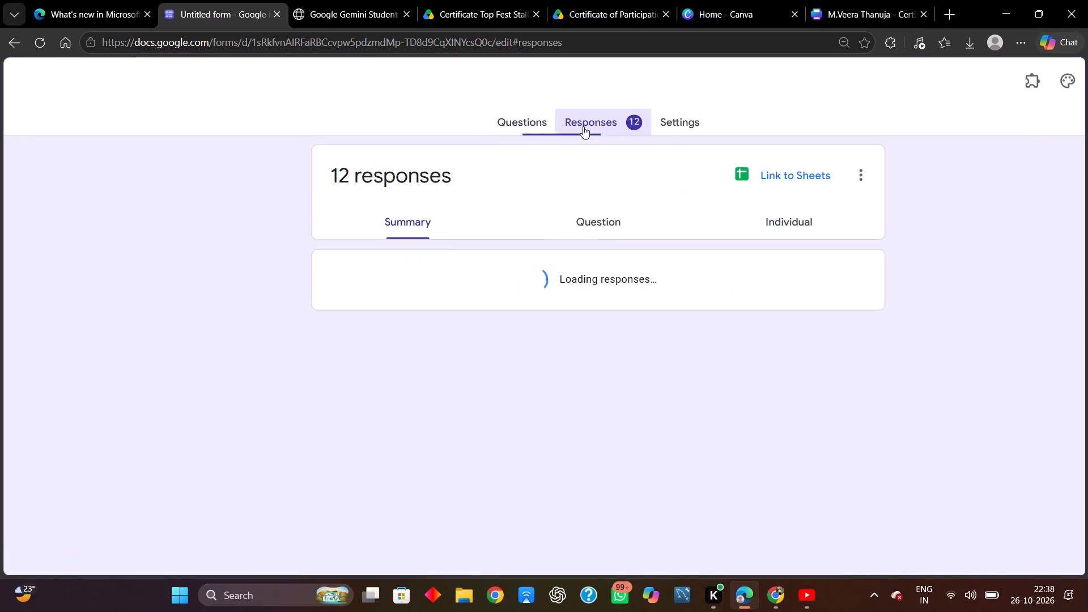
{"action": "scroll", "coordinate": [371, 235], "scroll_direction": "down", "scroll_amount": 14}
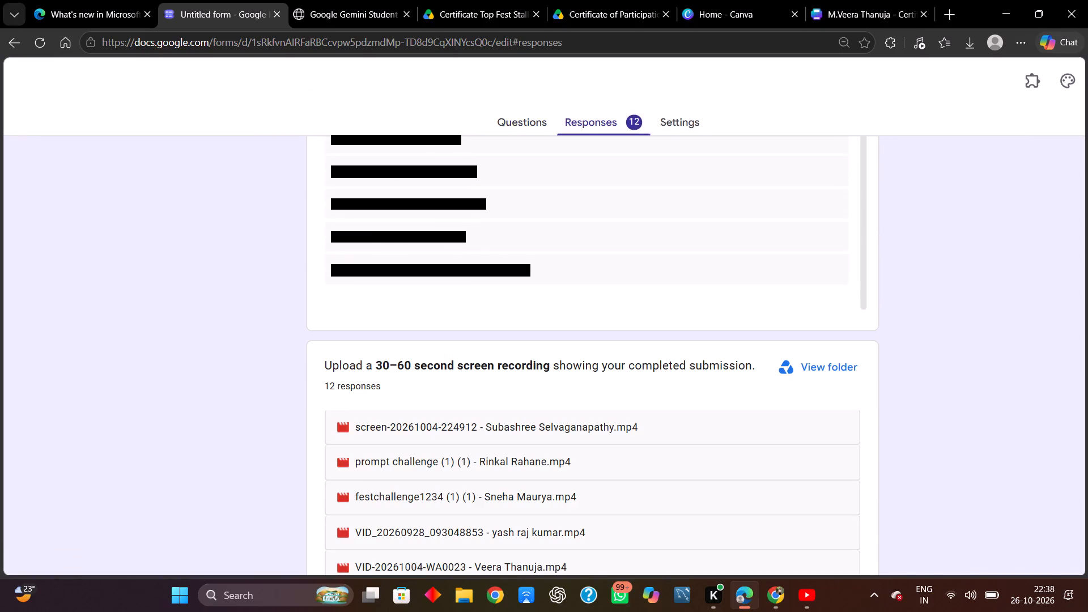
{"action": "scroll", "coordinate": [371, 235], "scroll_direction": "up", "scroll_amount": 9}
{"action": "scroll", "coordinate": [371, 235], "scroll_direction": "up", "scroll_amount": 14}
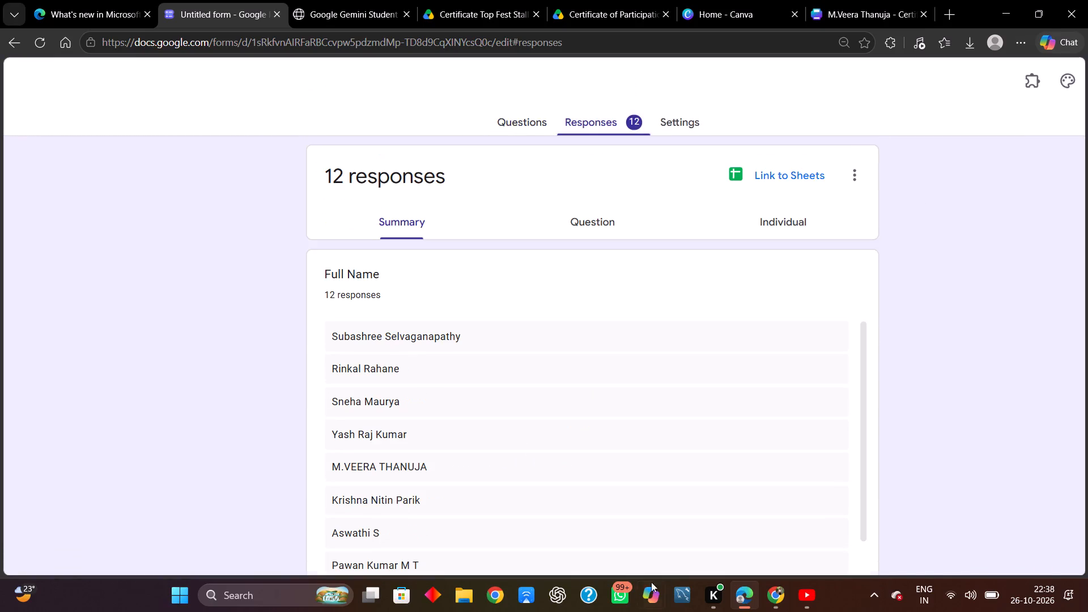
Switch to WhatsApp.
{"action": "left_click", "coordinate": [624, 606]}
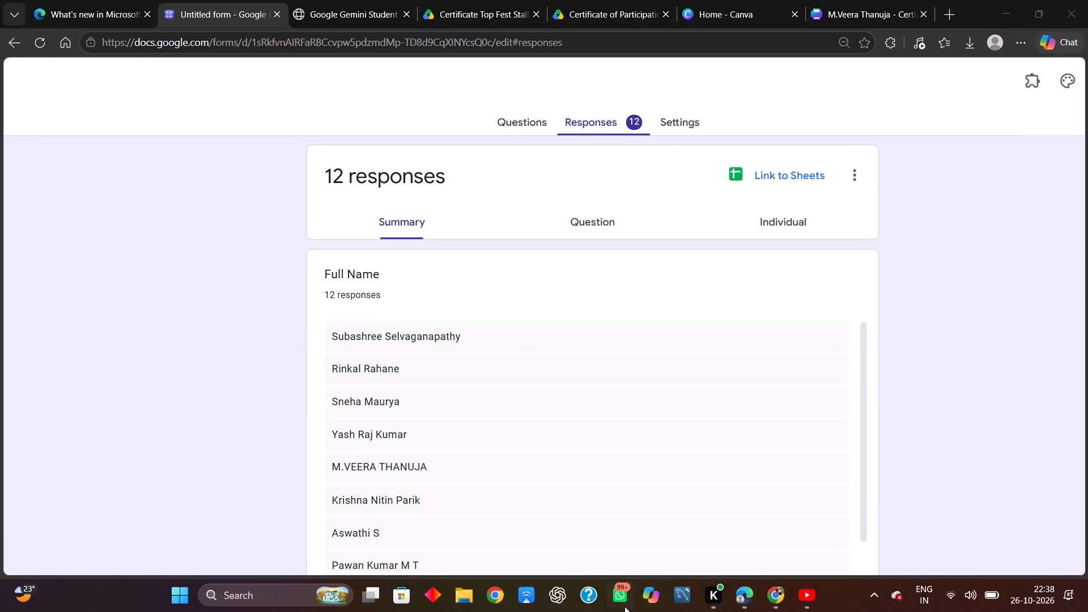
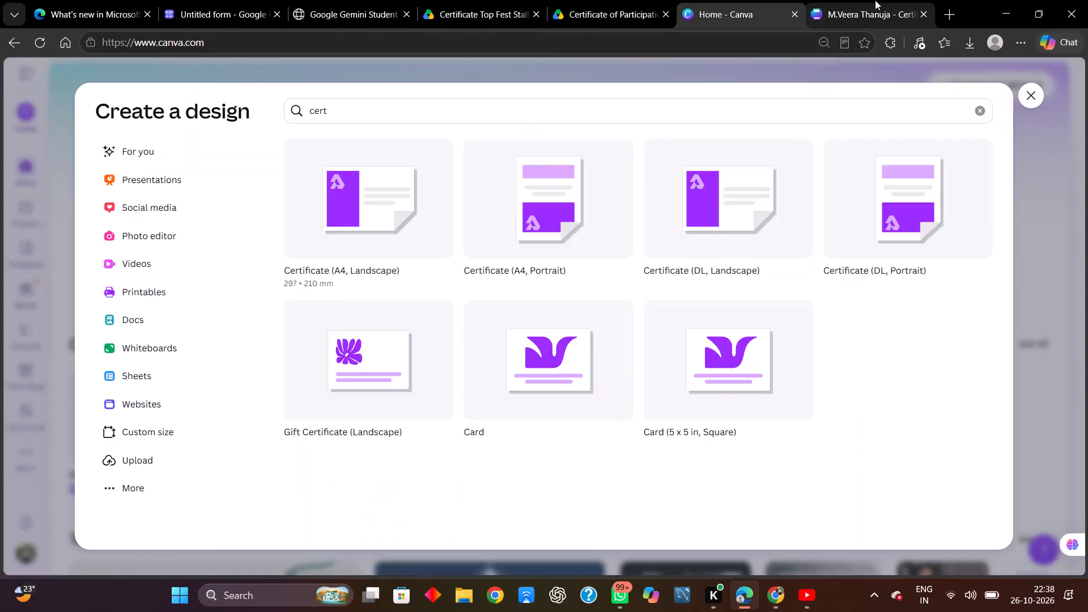
Return to the Canva certificate and change the date above "Date" to read "4 Oct 2026".
{"action": "left_click", "coordinate": [875, 0]}
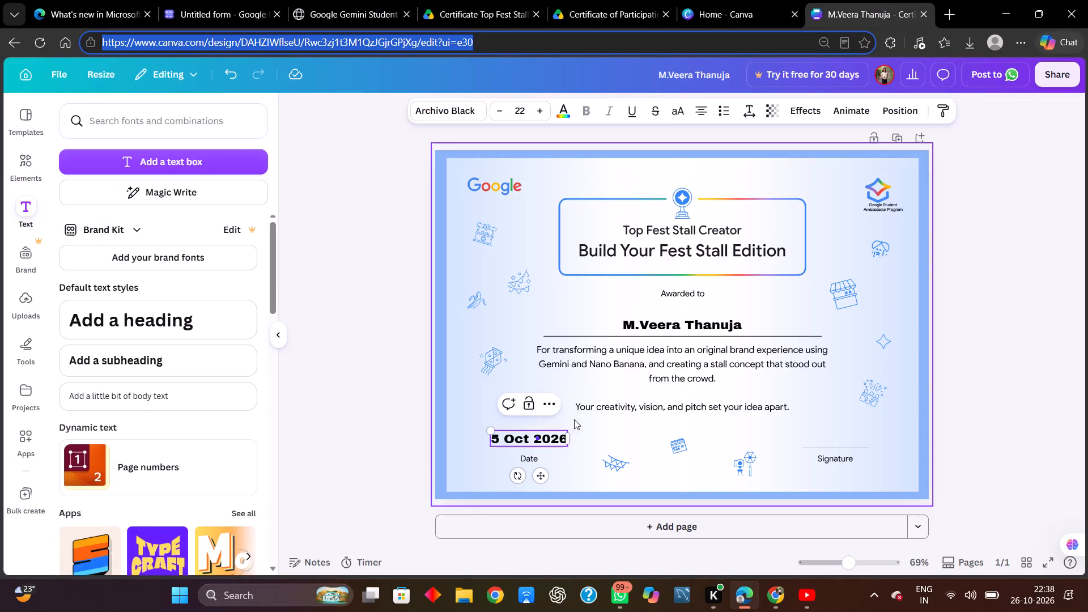
{"action": "left_click", "coordinate": [503, 440]}
{"action": "key", "text": "BackSpace"}
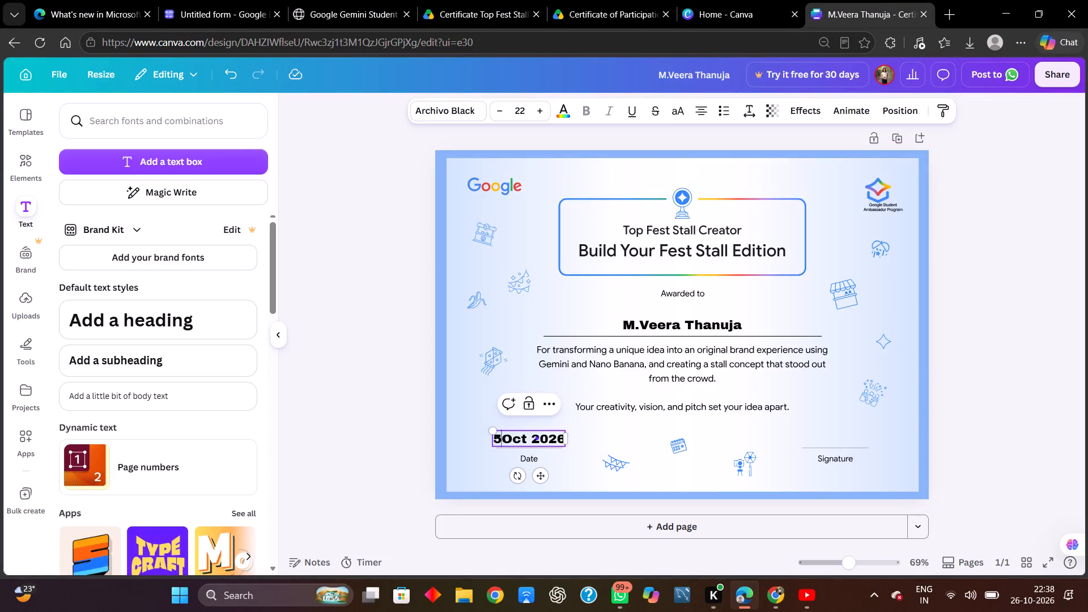
{"action": "key", "text": "BackSpace"}
{"action": "type", "text": "4"}
{"action": "key", "text": "space"}
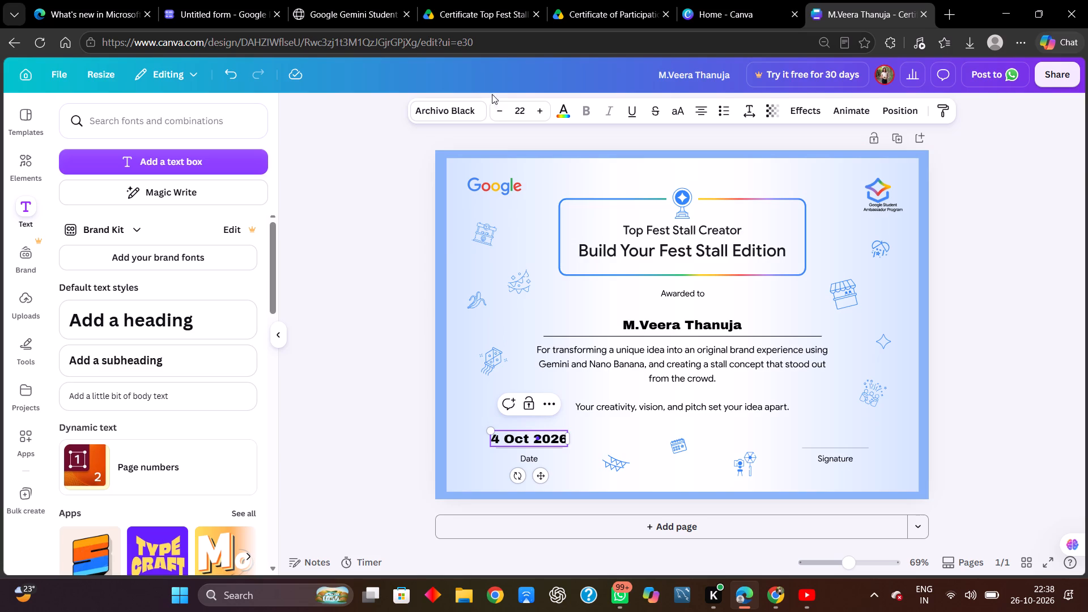
Reduce the date text to font size 14 and position it just above the "Date" line.
{"action": "triple_click", "coordinate": [495, 109]}
{"action": "triple_click", "coordinate": [495, 109]}
{"action": "double_click", "coordinate": [495, 109]}
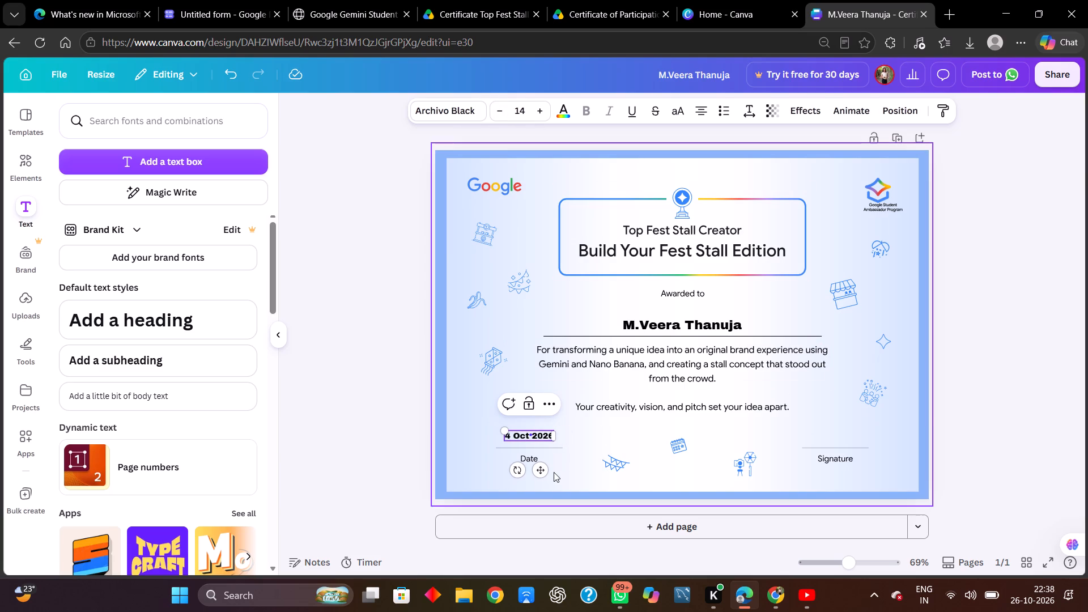
{"action": "left_click_drag", "start_coordinate": [545, 471], "coordinate": [542, 475]}
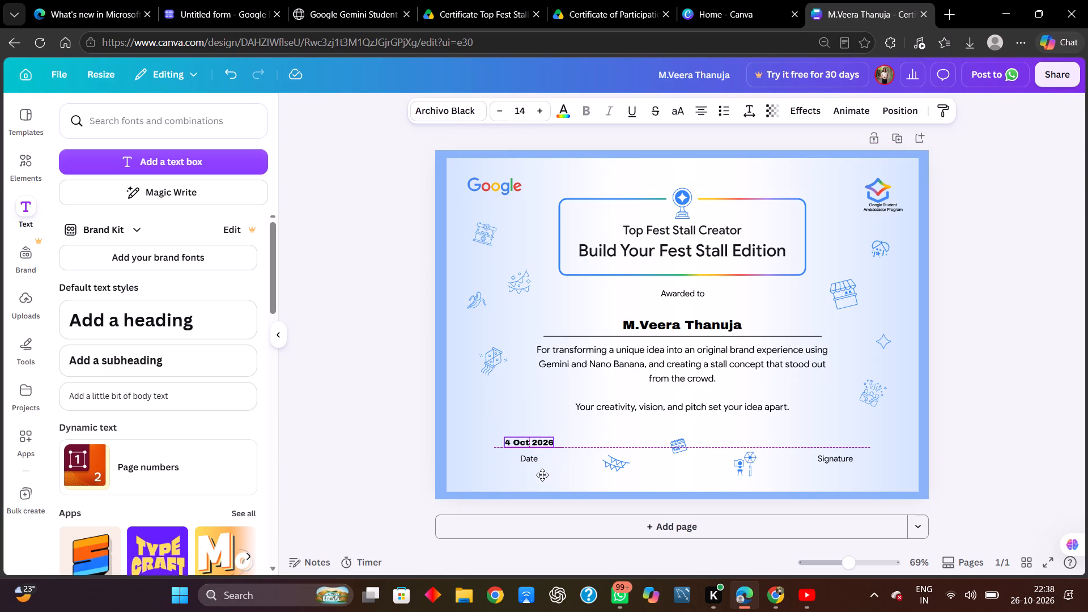
{"action": "left_click_drag", "start_coordinate": [542, 475], "coordinate": [541, 475]}
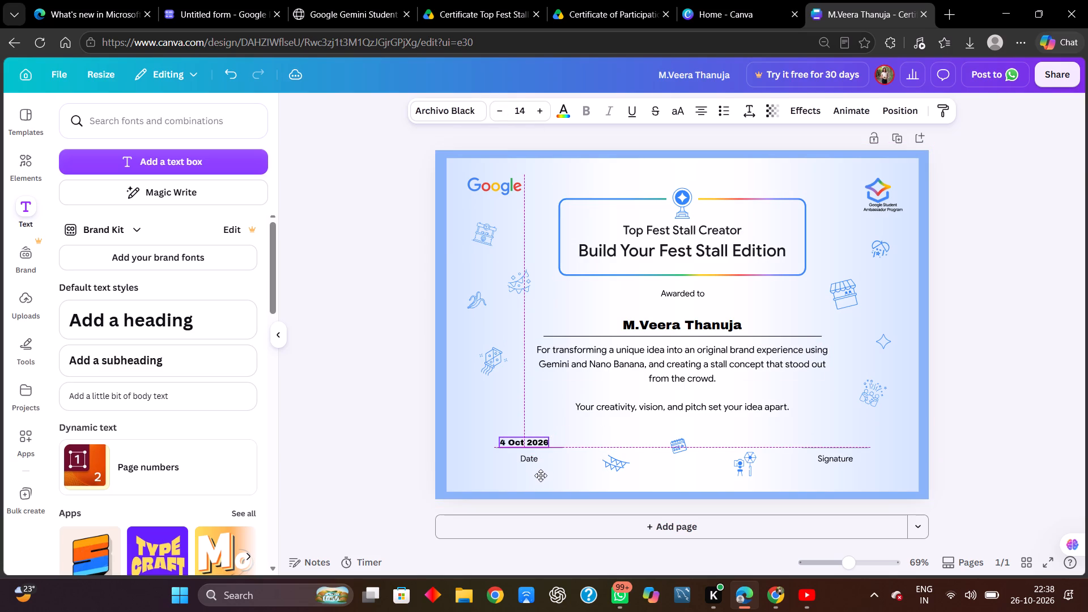
{"action": "left_click_drag", "start_coordinate": [541, 475], "coordinate": [541, 476]}
{"action": "left_click", "coordinate": [386, 449]}
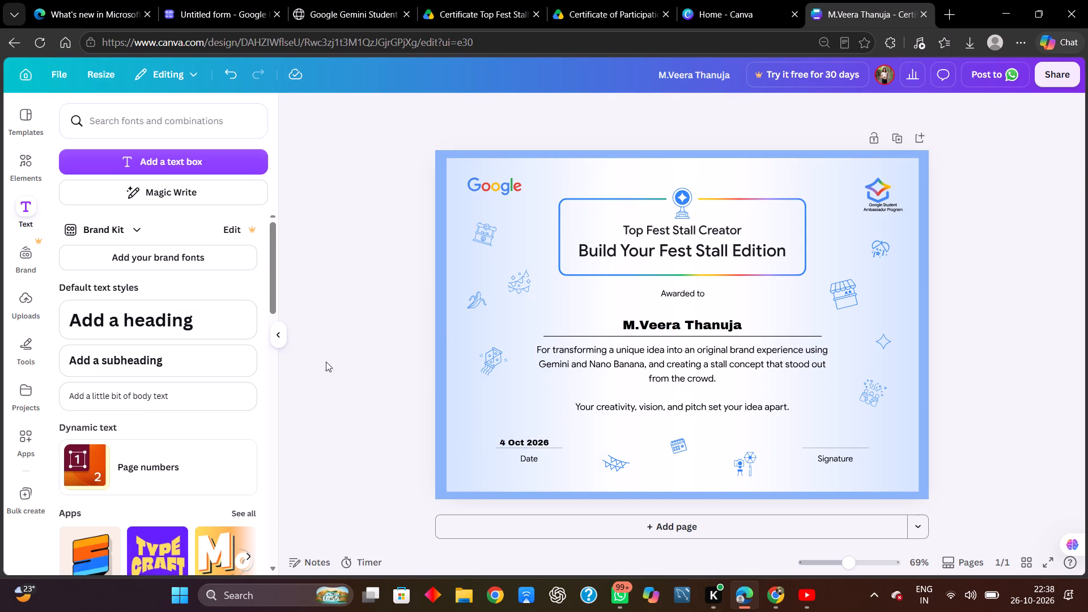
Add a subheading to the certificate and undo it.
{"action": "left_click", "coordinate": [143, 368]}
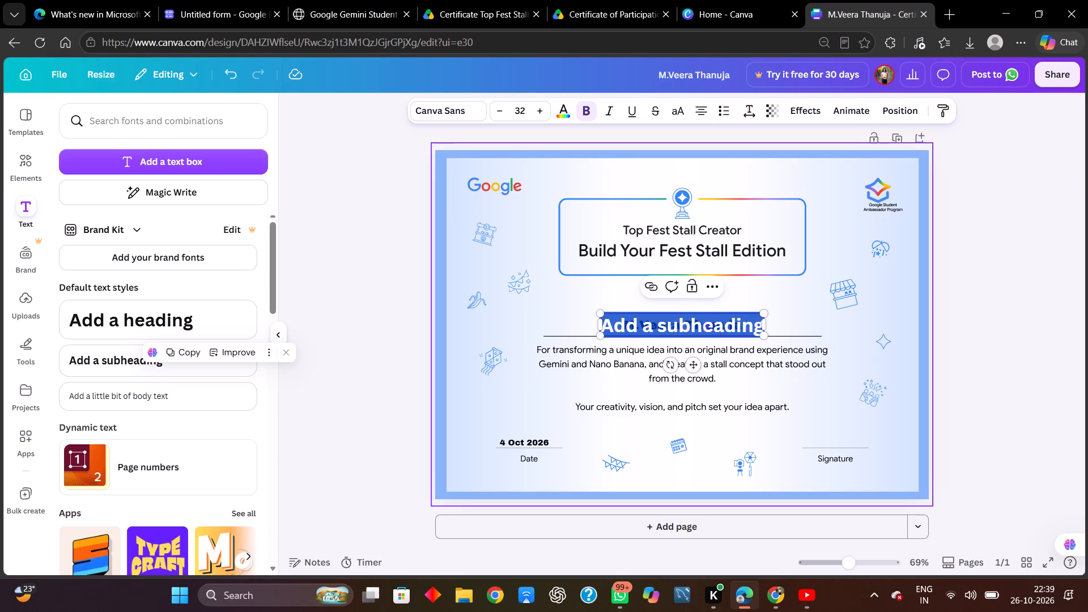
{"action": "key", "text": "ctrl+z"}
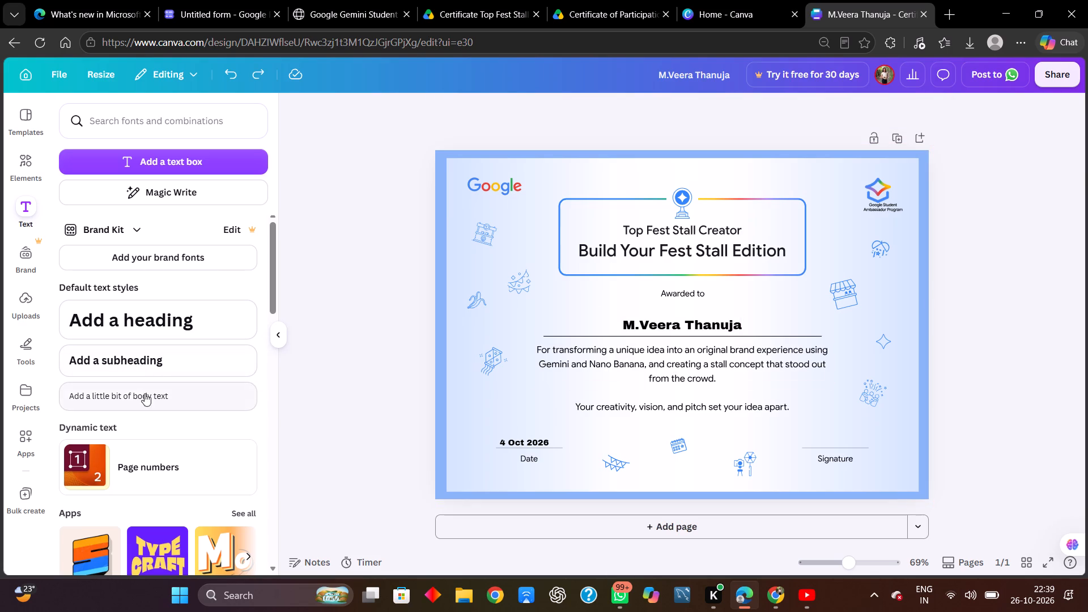
Add a text box above the "Signature" line containing the signatory's name.
{"action": "left_click", "coordinate": [147, 167]}
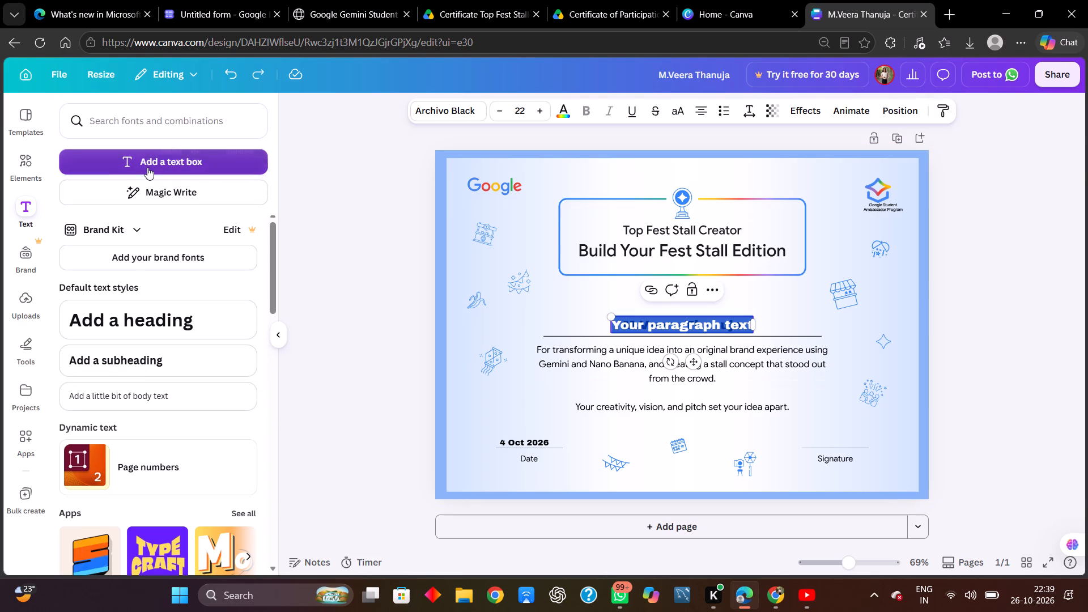
{"action": "left_click_drag", "start_coordinate": [696, 366], "coordinate": [811, 456]}
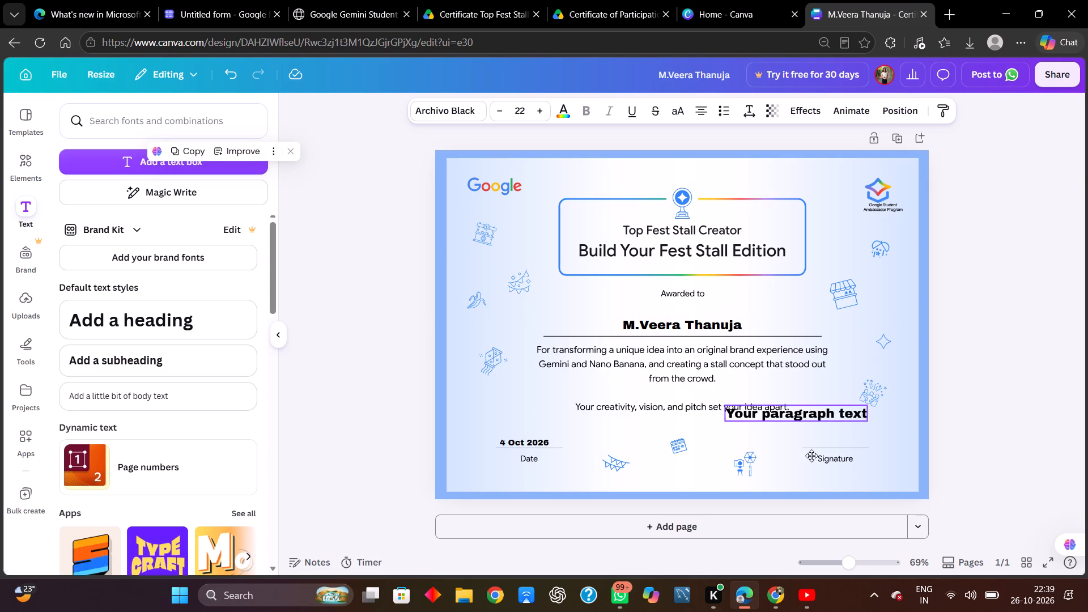
{"action": "left_click_drag", "start_coordinate": [811, 456], "coordinate": [857, 477]}
{"action": "triple_click", "coordinate": [851, 435]}
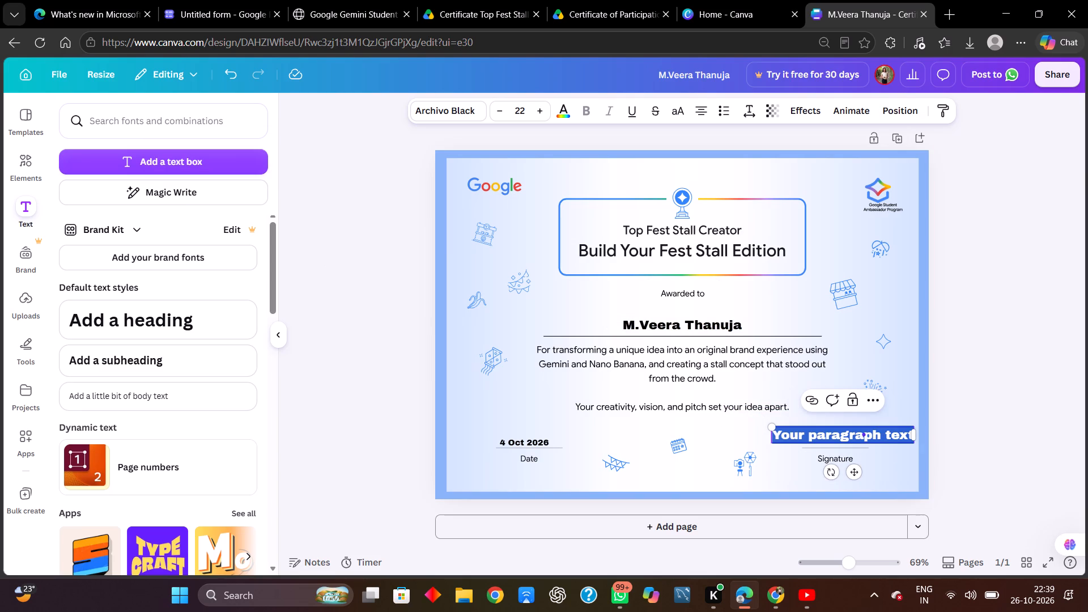
{"action": "key", "text": "s"}
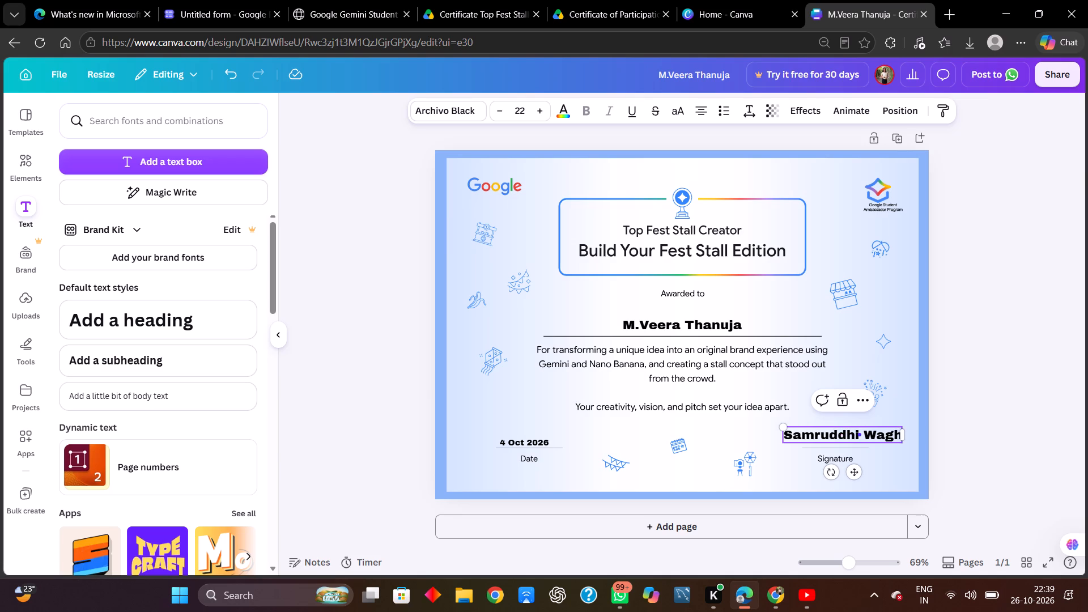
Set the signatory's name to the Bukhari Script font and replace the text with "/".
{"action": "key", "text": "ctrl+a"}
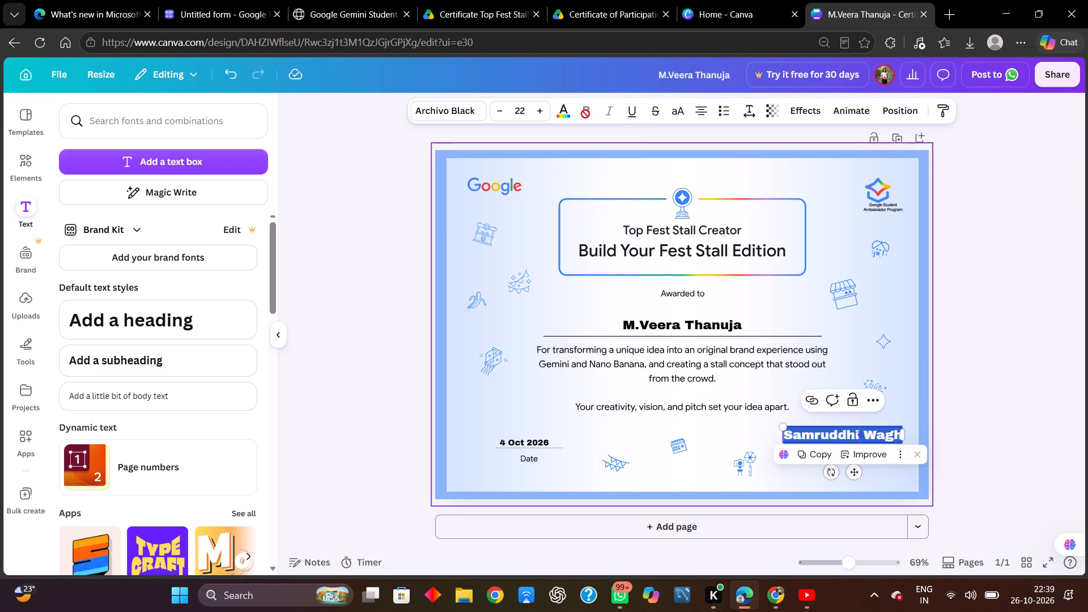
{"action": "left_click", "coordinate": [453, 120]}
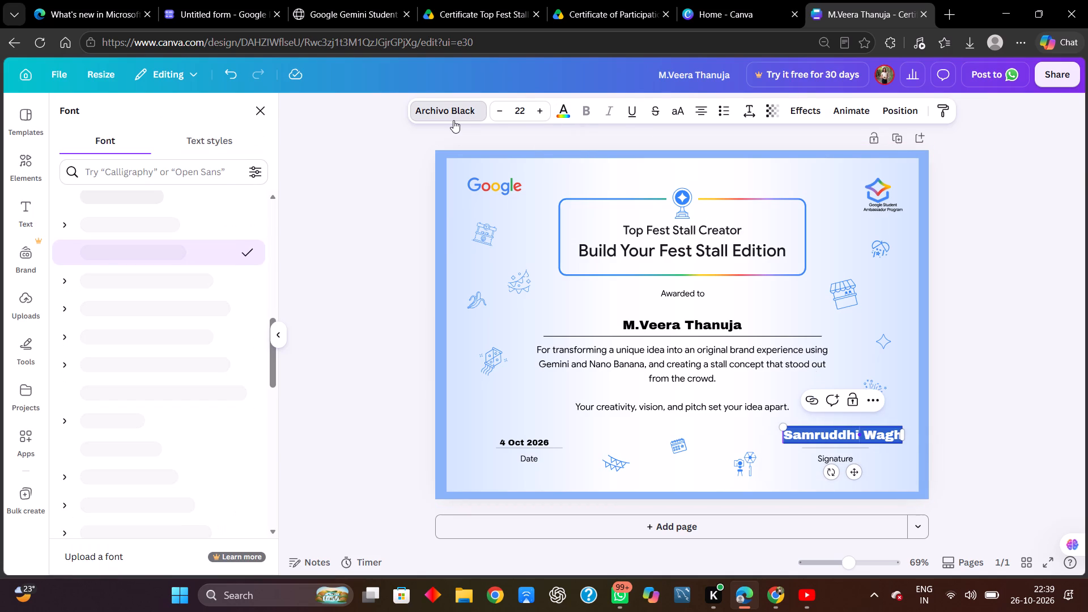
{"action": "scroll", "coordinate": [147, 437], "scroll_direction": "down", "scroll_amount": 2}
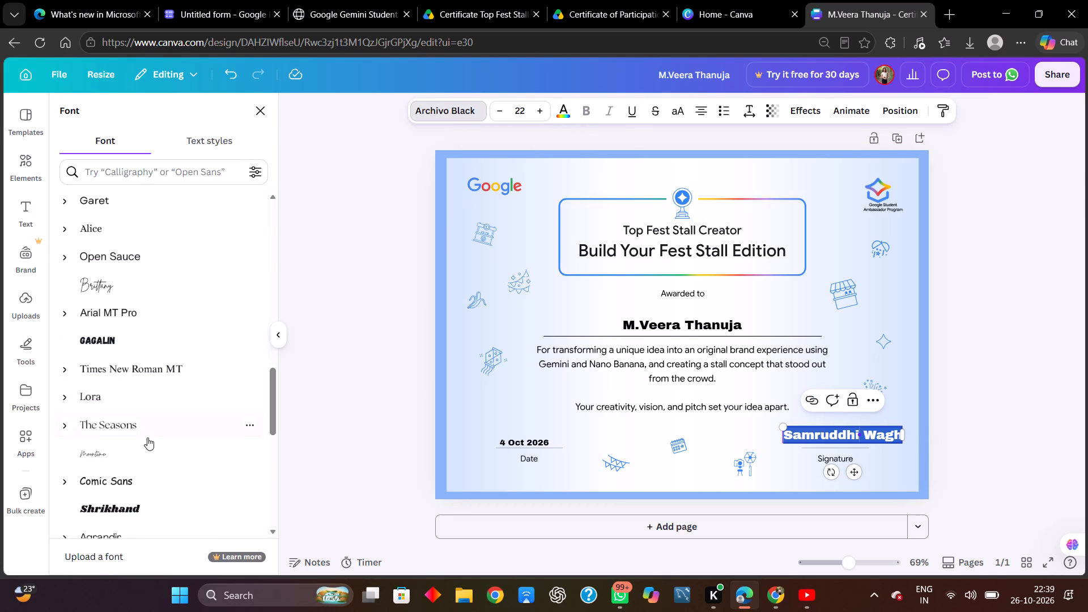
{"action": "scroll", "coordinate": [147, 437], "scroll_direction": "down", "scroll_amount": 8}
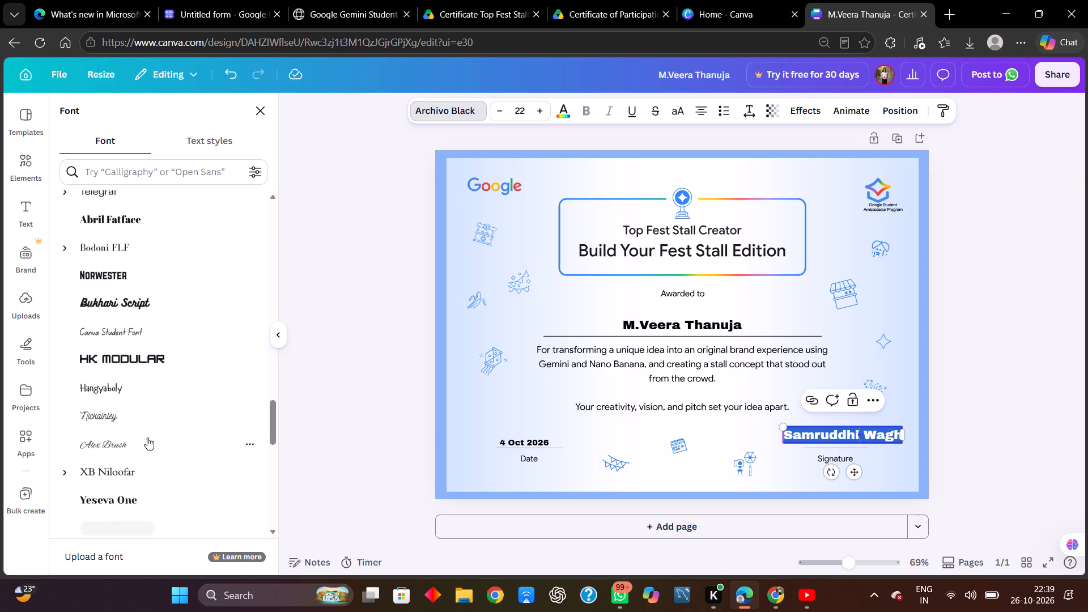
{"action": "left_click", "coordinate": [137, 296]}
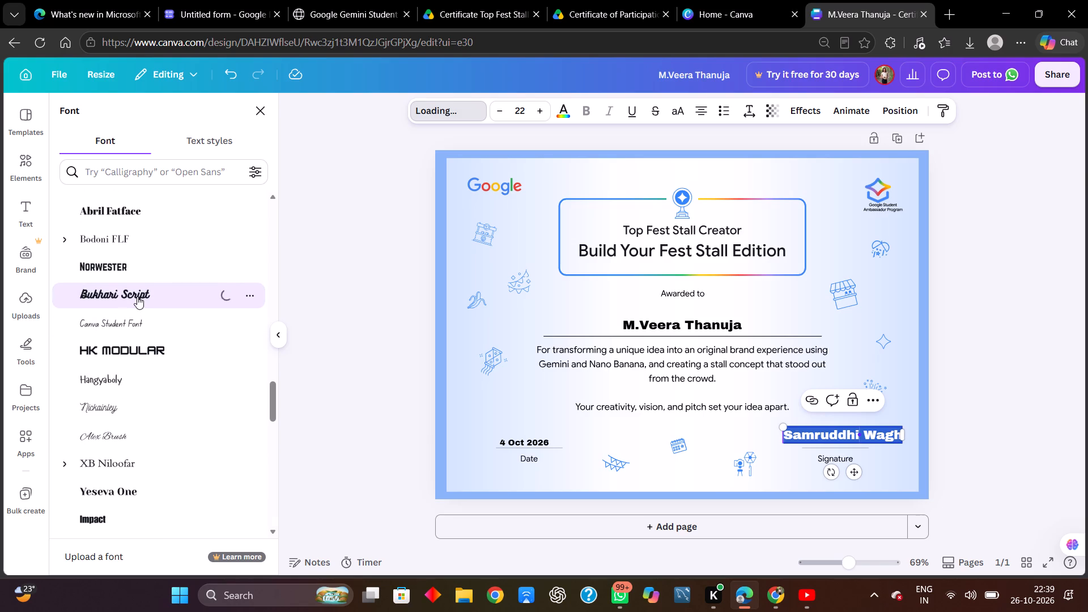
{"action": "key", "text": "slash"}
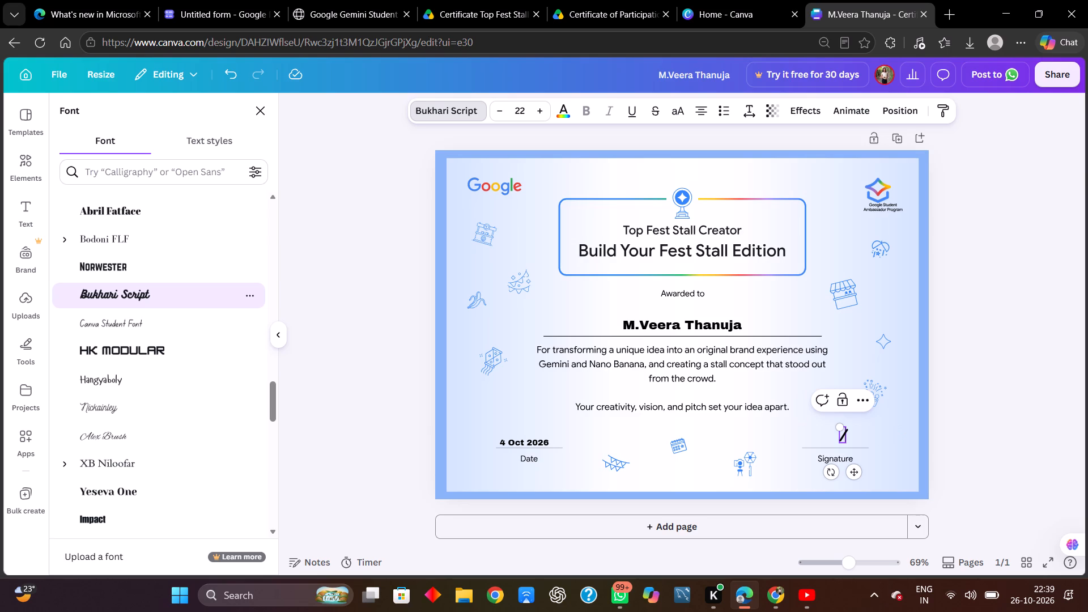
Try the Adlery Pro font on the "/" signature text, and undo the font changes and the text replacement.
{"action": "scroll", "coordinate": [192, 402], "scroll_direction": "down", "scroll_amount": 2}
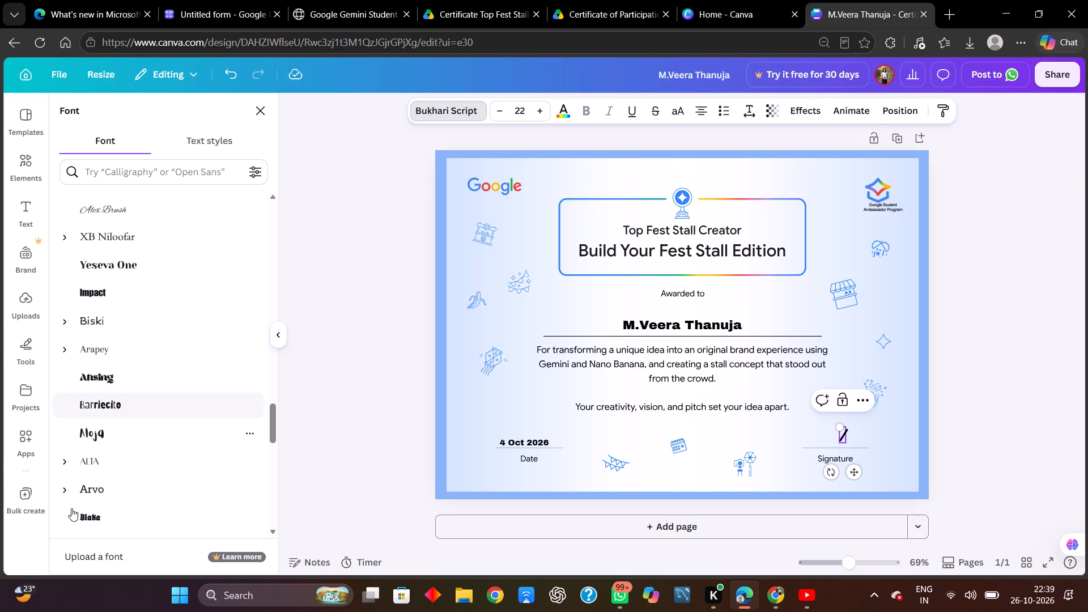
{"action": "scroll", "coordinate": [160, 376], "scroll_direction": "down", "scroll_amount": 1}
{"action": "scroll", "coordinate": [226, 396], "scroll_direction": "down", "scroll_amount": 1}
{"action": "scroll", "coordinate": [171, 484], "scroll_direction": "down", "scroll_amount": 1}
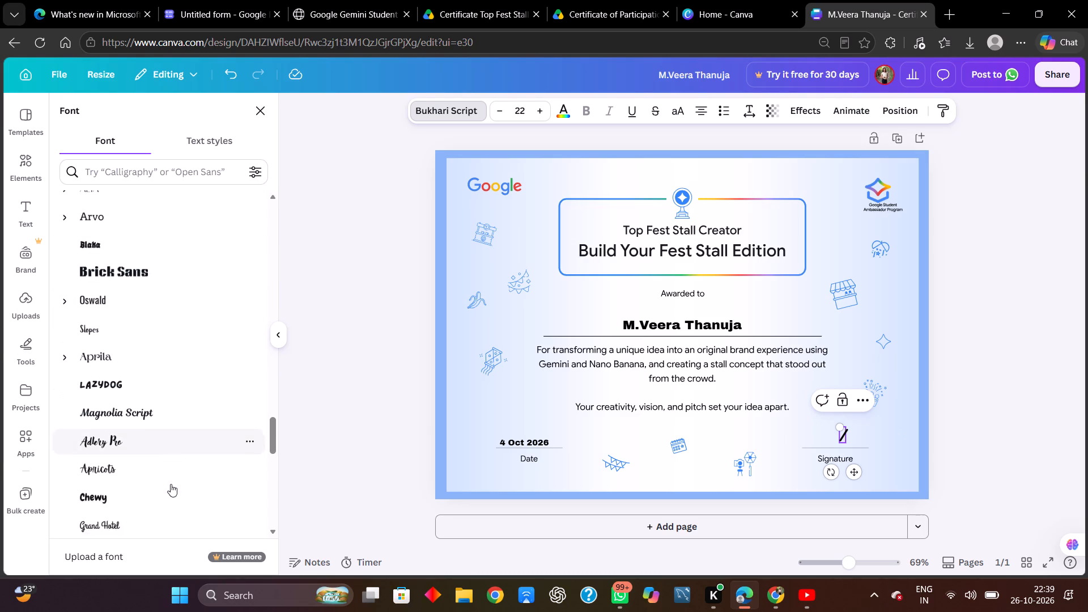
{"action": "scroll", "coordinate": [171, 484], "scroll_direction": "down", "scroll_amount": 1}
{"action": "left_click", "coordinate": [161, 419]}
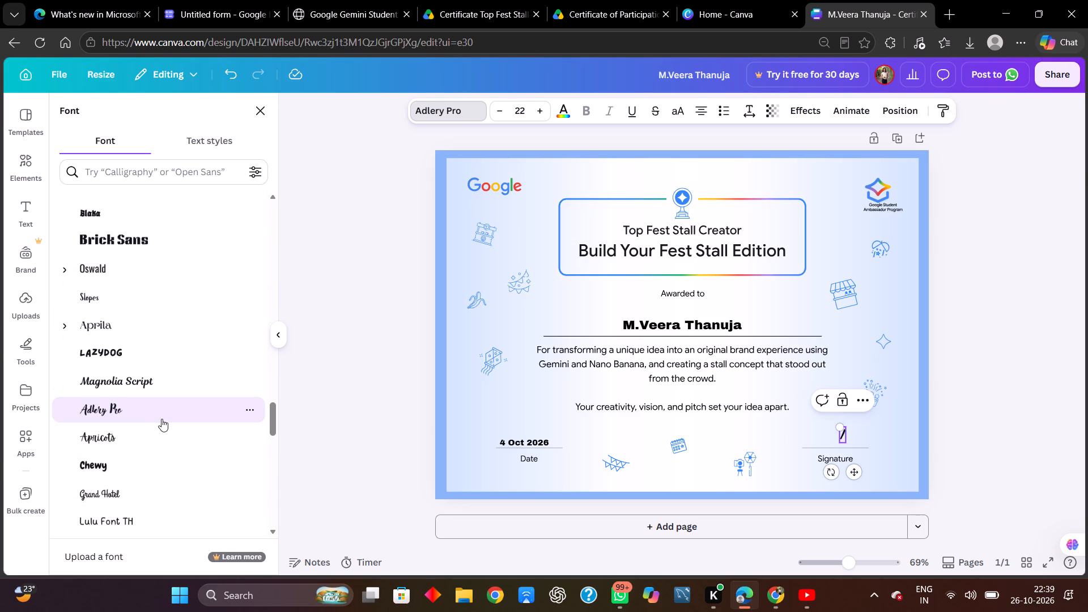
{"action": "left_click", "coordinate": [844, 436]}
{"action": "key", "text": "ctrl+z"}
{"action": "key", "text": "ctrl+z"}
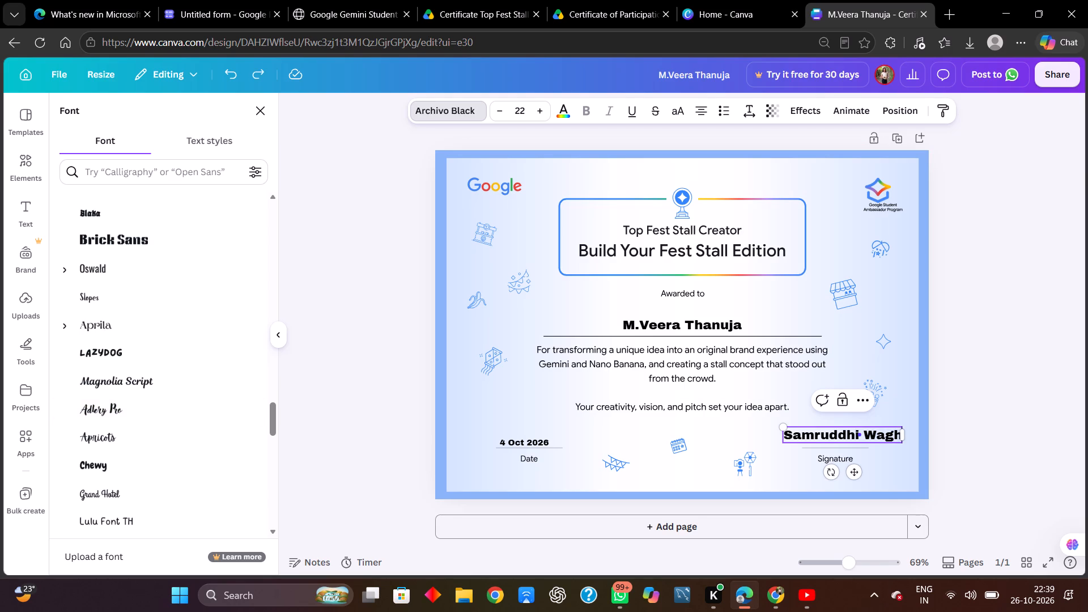
Set the whole signatory name above "Signature" to the Adlery Pro font.
{"action": "left_click", "coordinate": [864, 433]}
{"action": "left_click", "coordinate": [864, 433]}
{"action": "key", "text": "ctrl+a"}
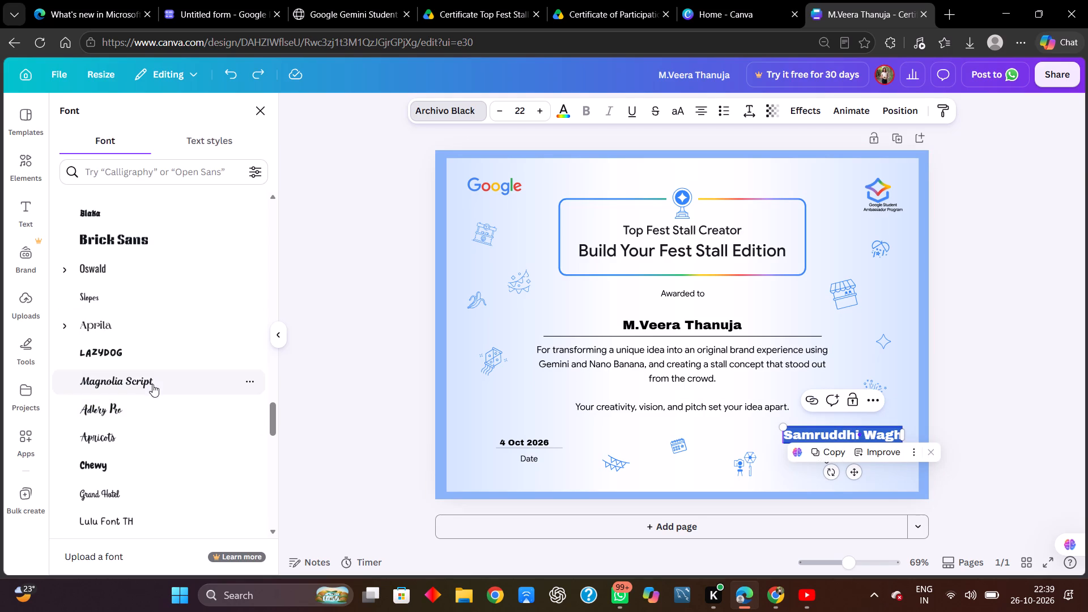
{"action": "left_click", "coordinate": [153, 402]}
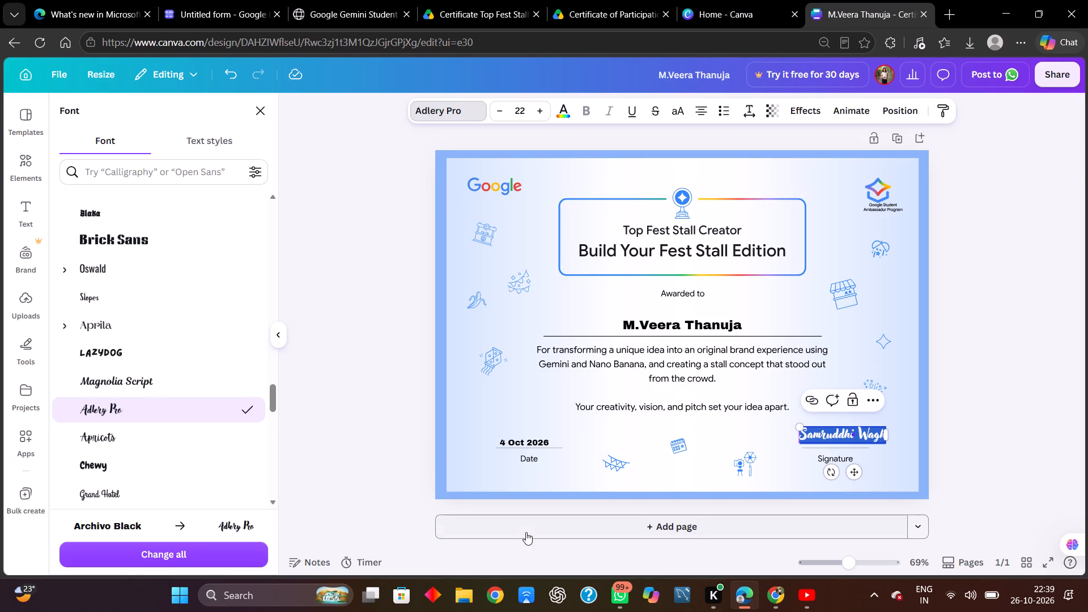
{"action": "left_click", "coordinate": [949, 411]}
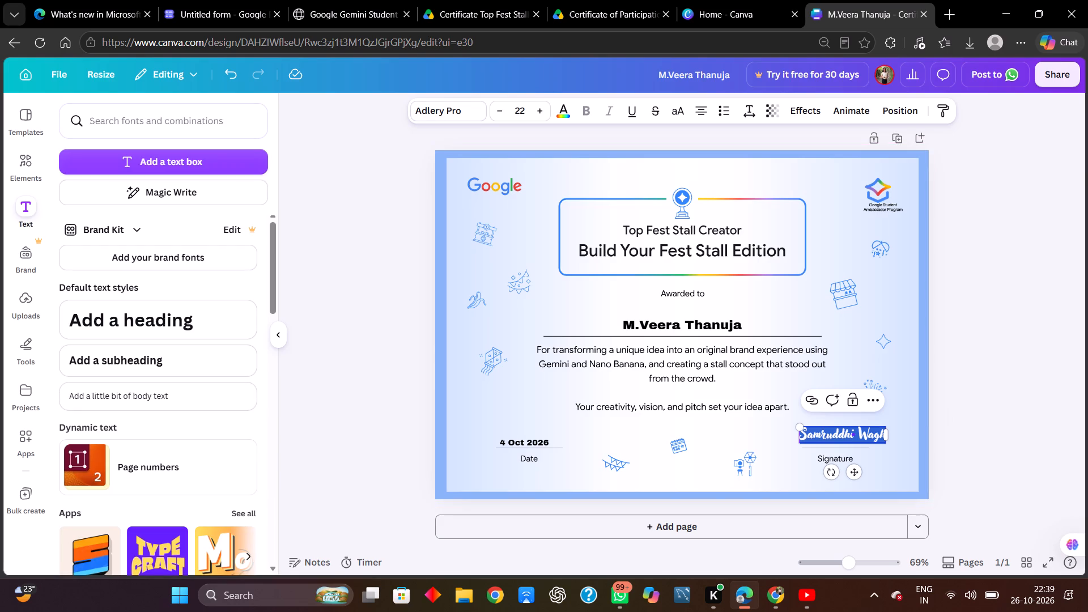
Move the signatory's name so it sits centred just above the "Signature" line.
{"action": "left_click", "coordinate": [853, 474]}
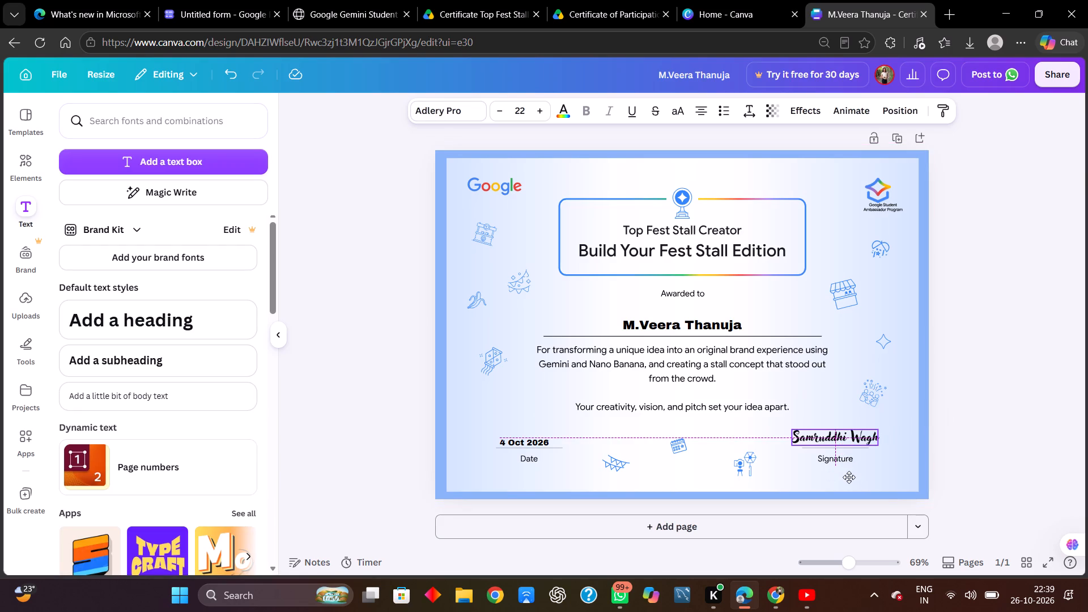
{"action": "left_click", "coordinate": [1047, 396]}
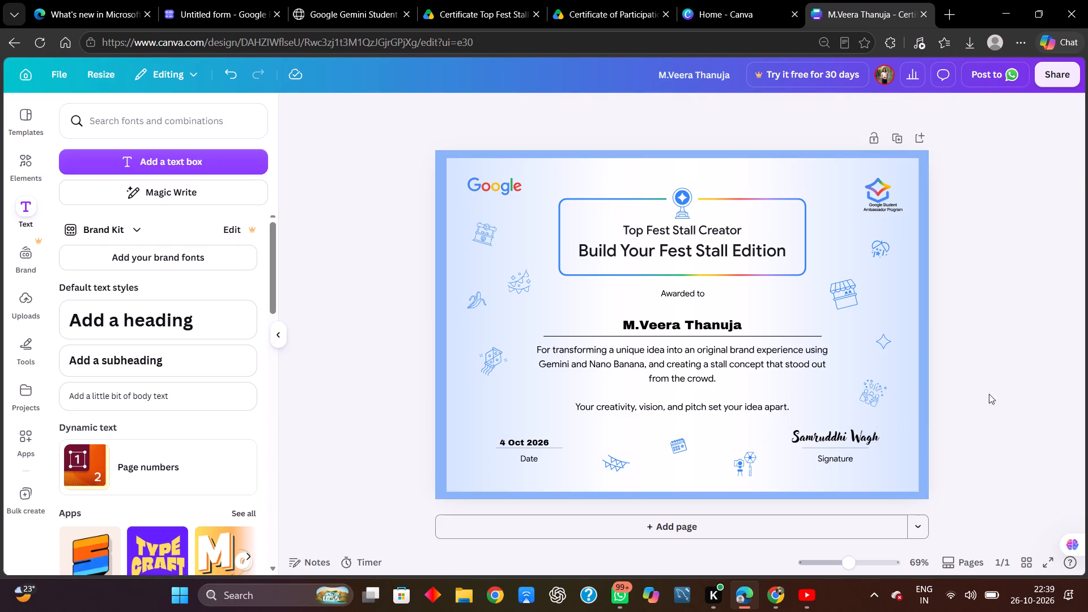
Reduce the signatory name's font size to 19.
{"action": "left_click", "coordinate": [798, 441]}
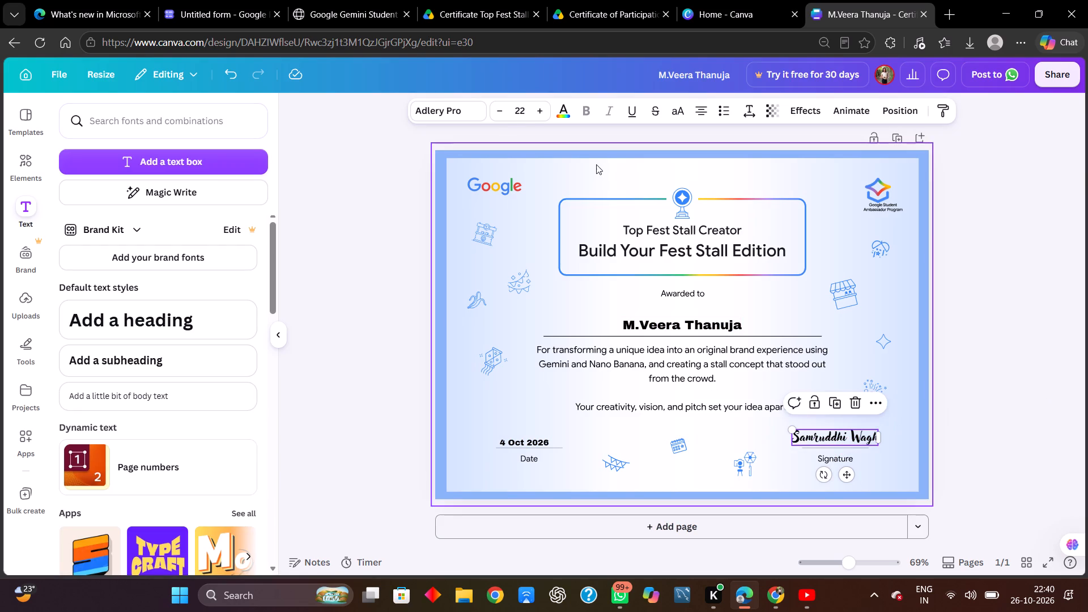
{"action": "left_click", "coordinate": [502, 104]}
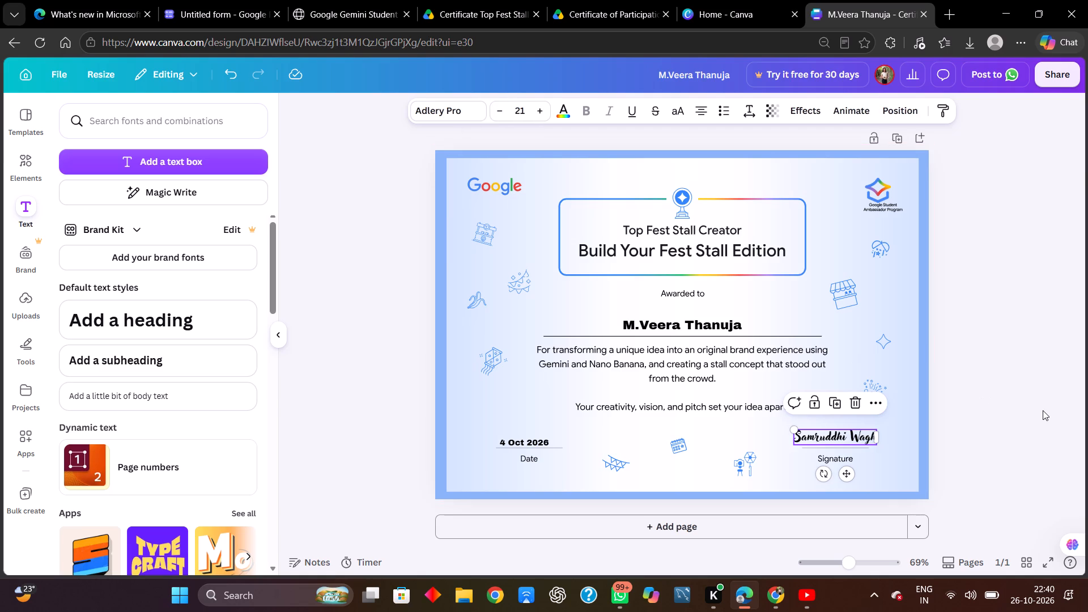
{"action": "left_click", "coordinate": [1043, 410]}
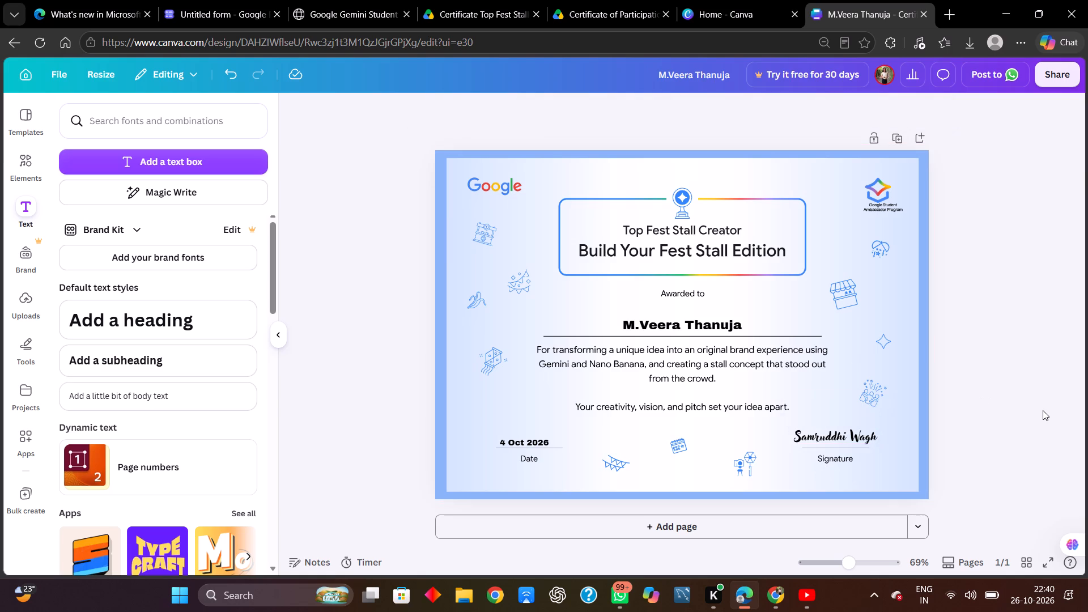
{"action": "left_click", "coordinate": [841, 441]}
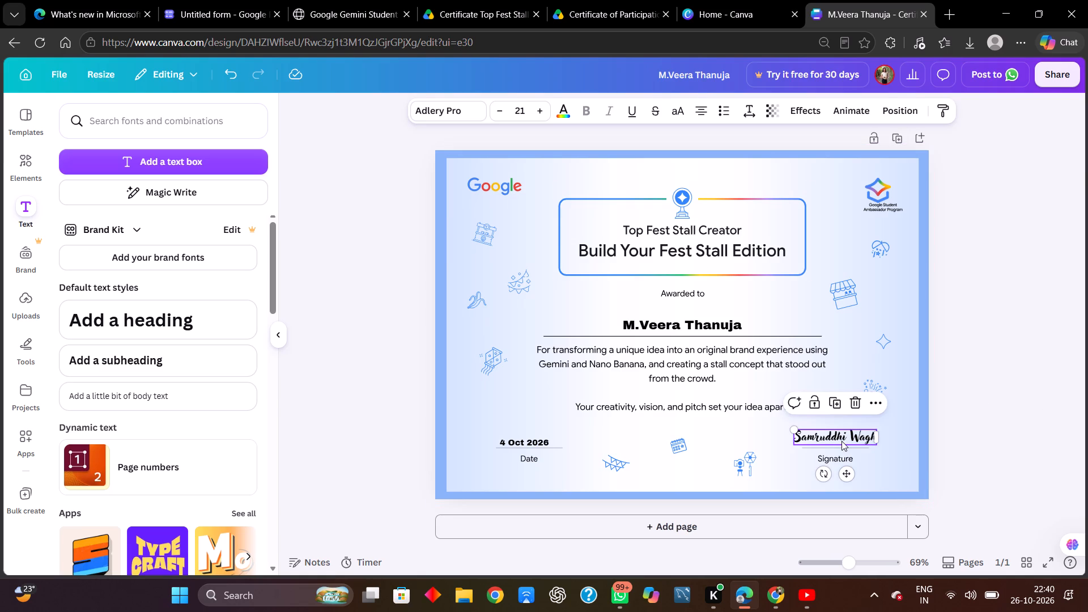
{"action": "double_click", "coordinate": [498, 112]}
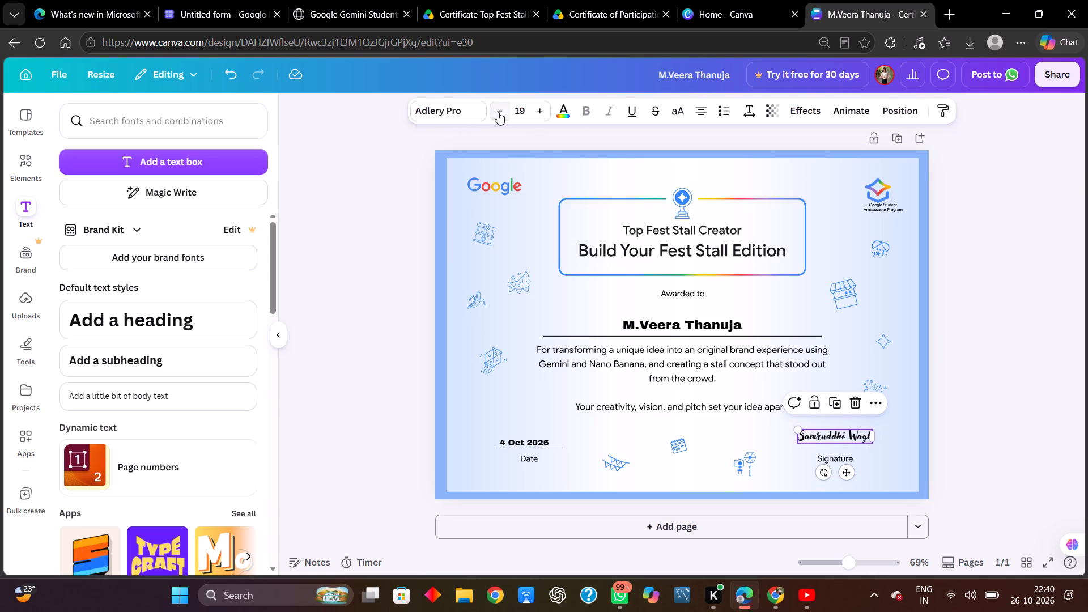
Move the signatory's name slightly down so it rests on the line above "Signature", and deselect it.
{"action": "left_click", "coordinate": [845, 474]}
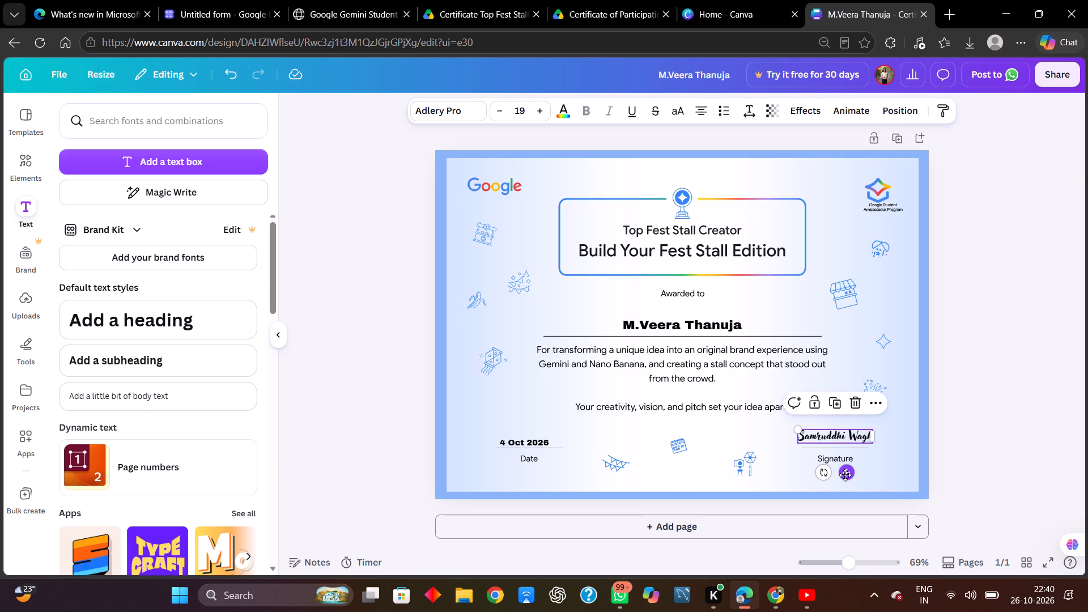
{"action": "left_click", "coordinate": [999, 419]}
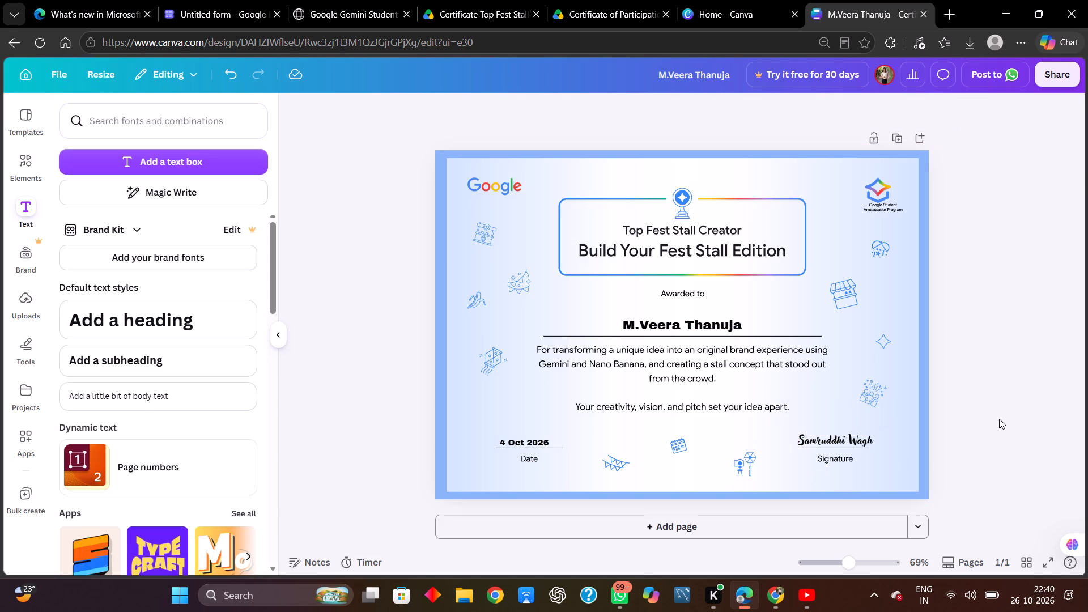
{"action": "left_click", "coordinate": [852, 439]}
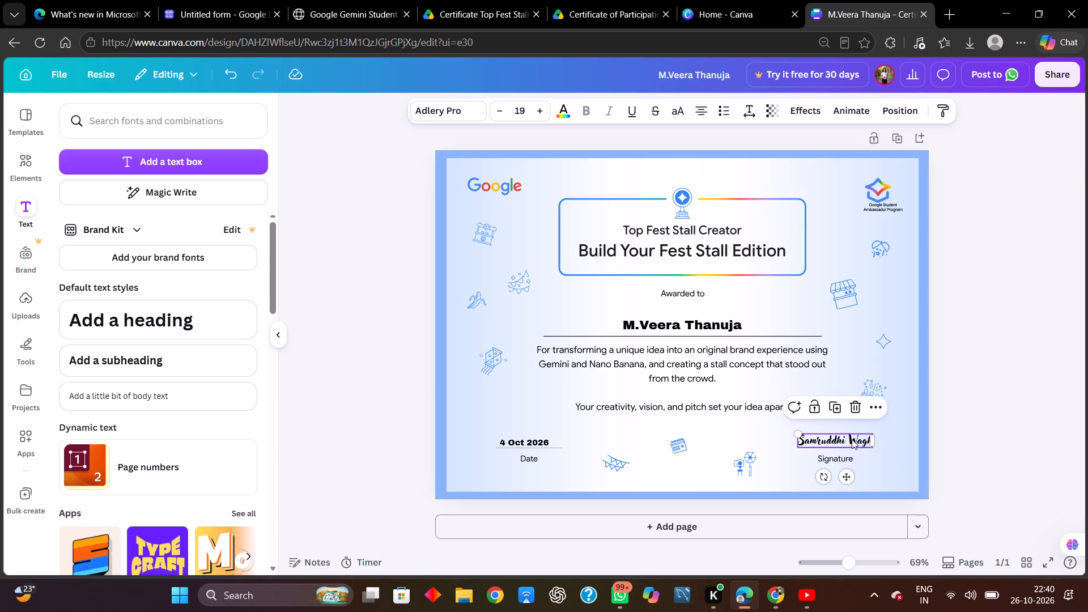
{"action": "left_click", "coordinate": [982, 432]}
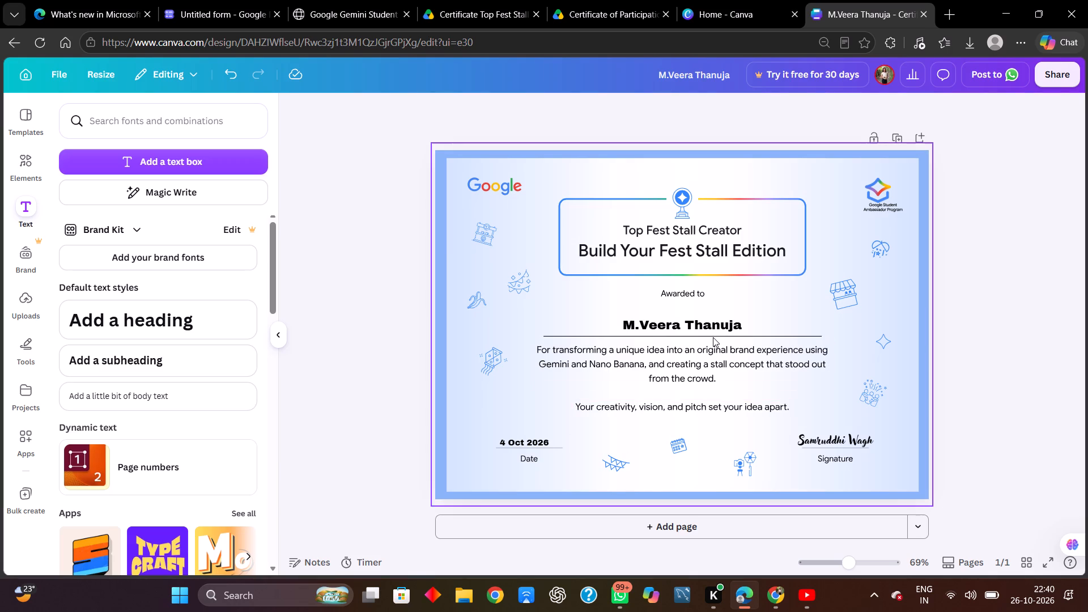
Download the finished certificate as a PNG at the suggested size and high quality.
{"action": "left_click", "coordinate": [1058, 71]}
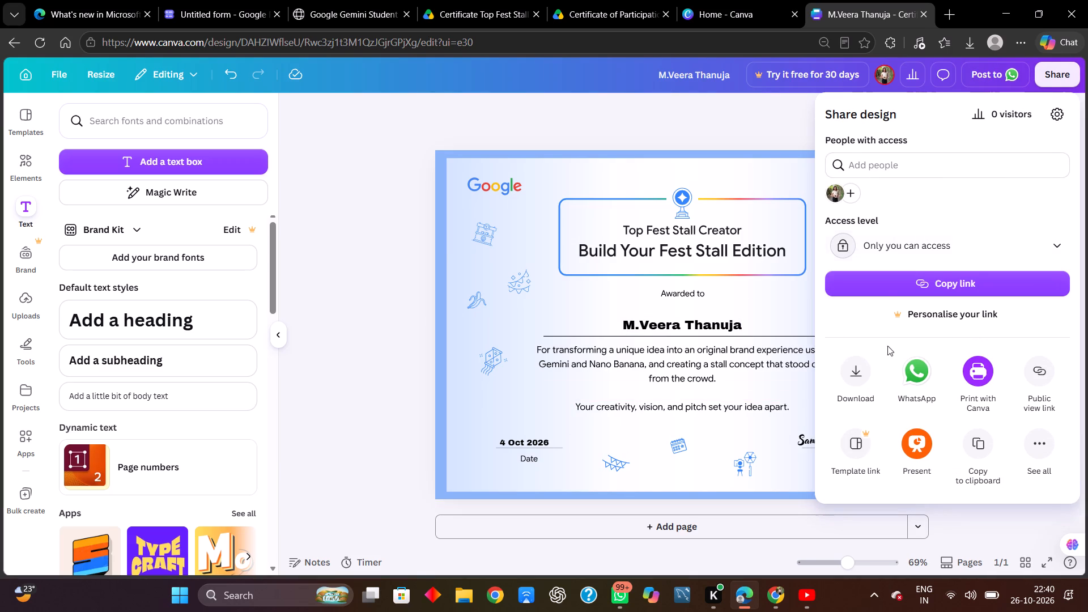
{"action": "left_click", "coordinate": [848, 364]}
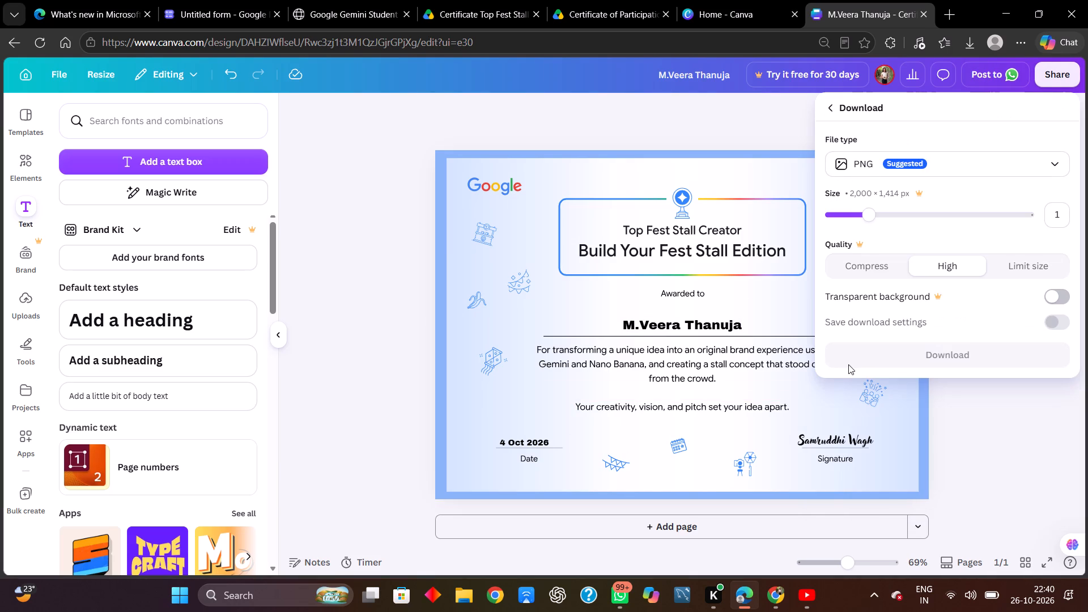
{"action": "left_click", "coordinate": [971, 361]}
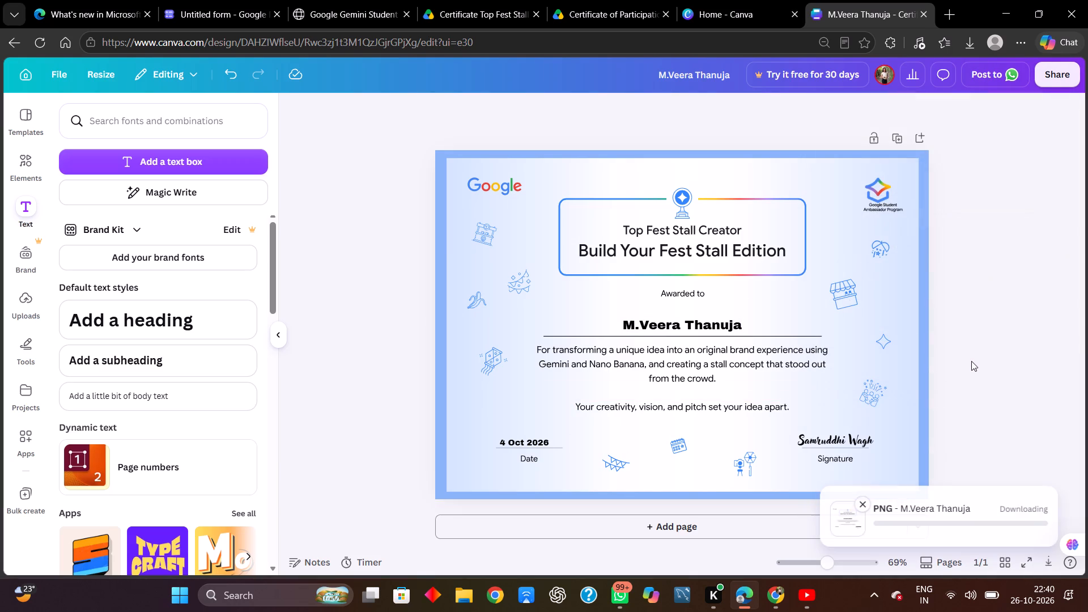
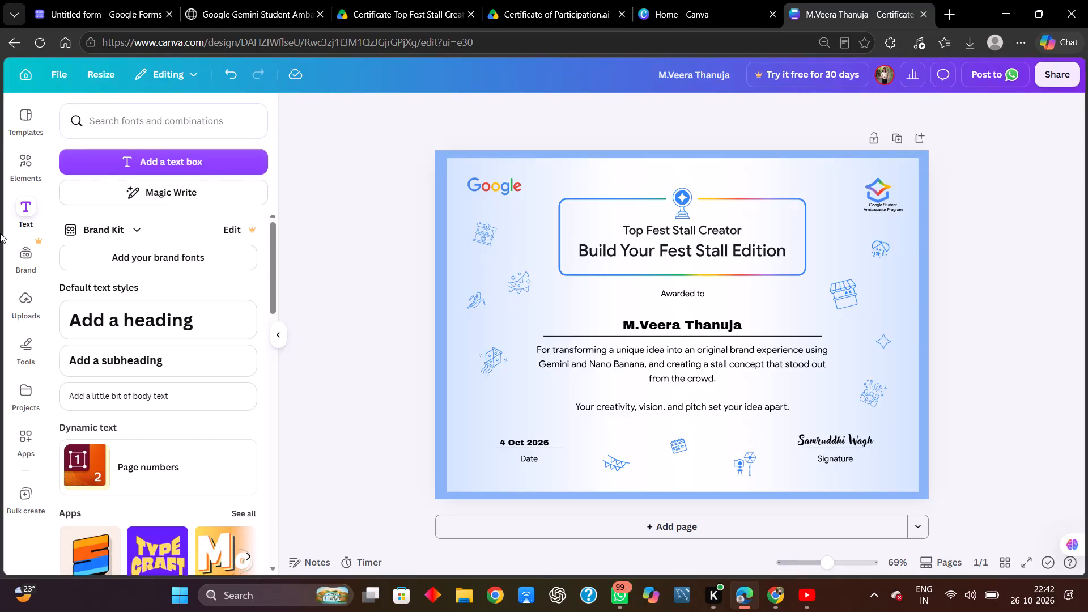
Delete the blue frame, gradient background and decorative artwork from the Top Fest Stall Creator certificate page.
{"action": "scroll", "coordinate": [394, 310], "scroll_direction": "down", "scroll_amount": 6}
{"action": "left_click", "coordinate": [488, 259]}
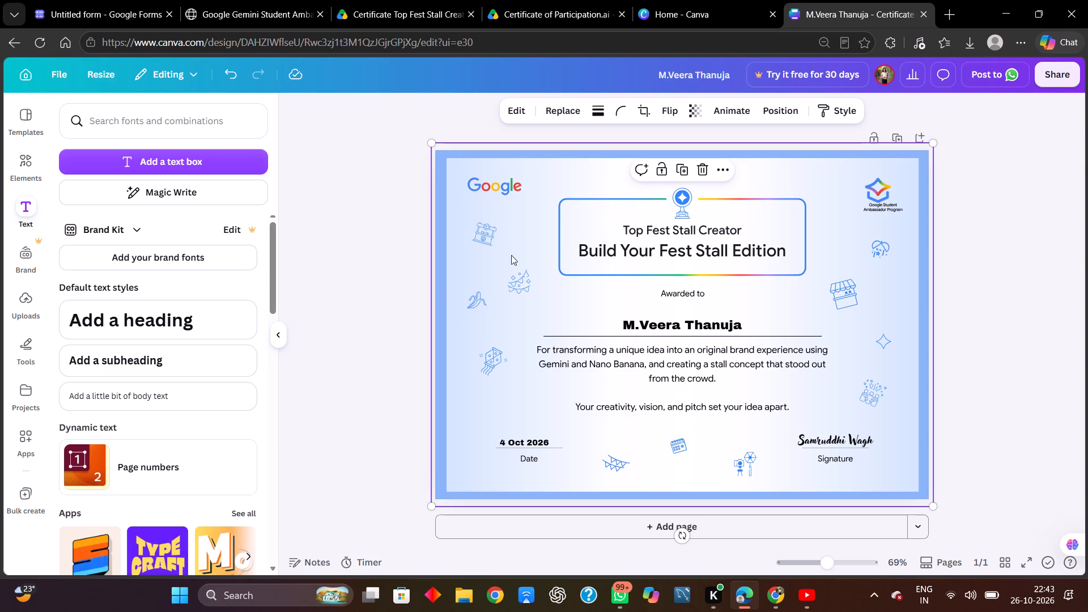
{"action": "left_click", "coordinate": [469, 235]}
{"action": "key", "text": "0"}
{"action": "key", "text": "Delete"}
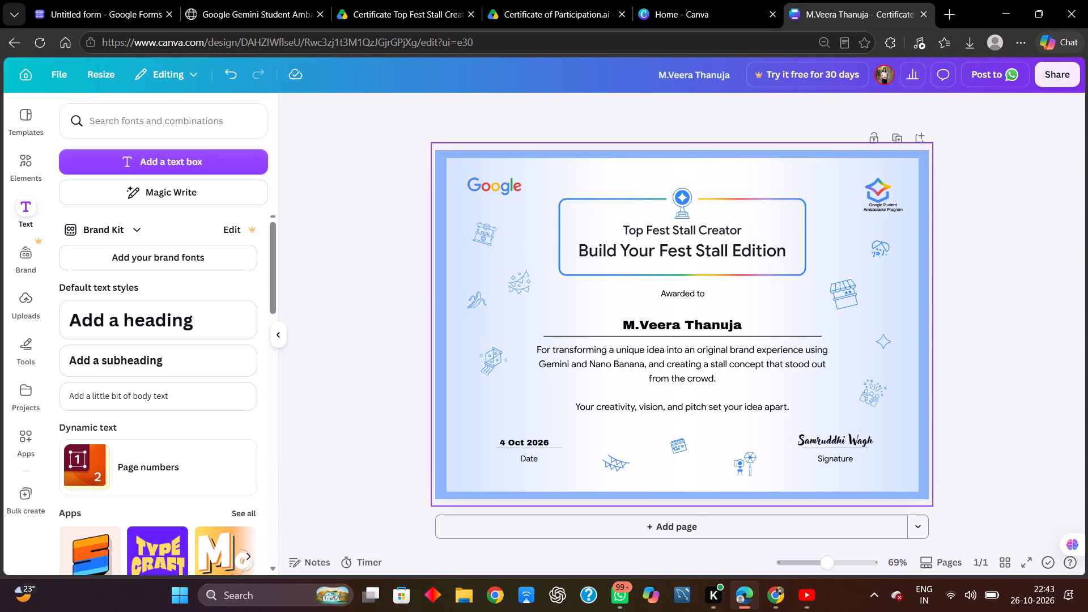
{"action": "left_click", "coordinate": [510, 188]}
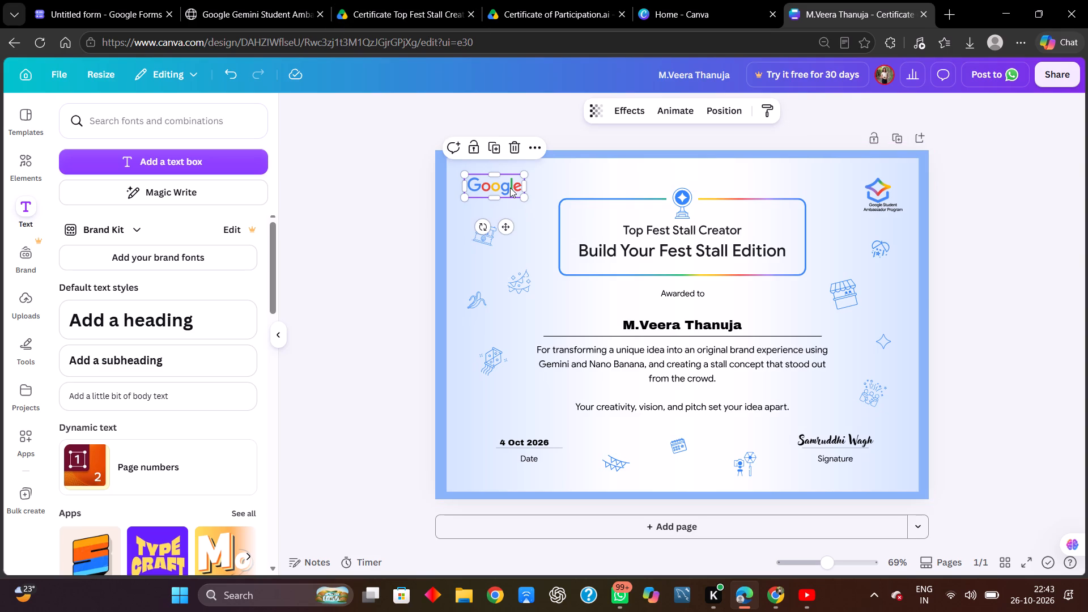
{"action": "left_click", "coordinate": [596, 165]}
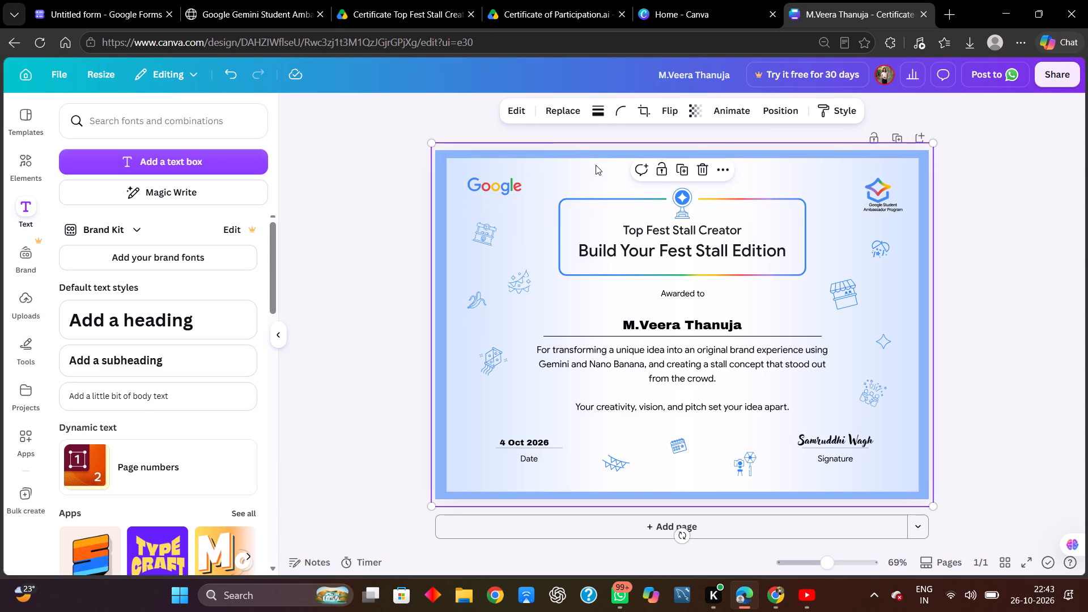
{"action": "key", "text": "Delete"}
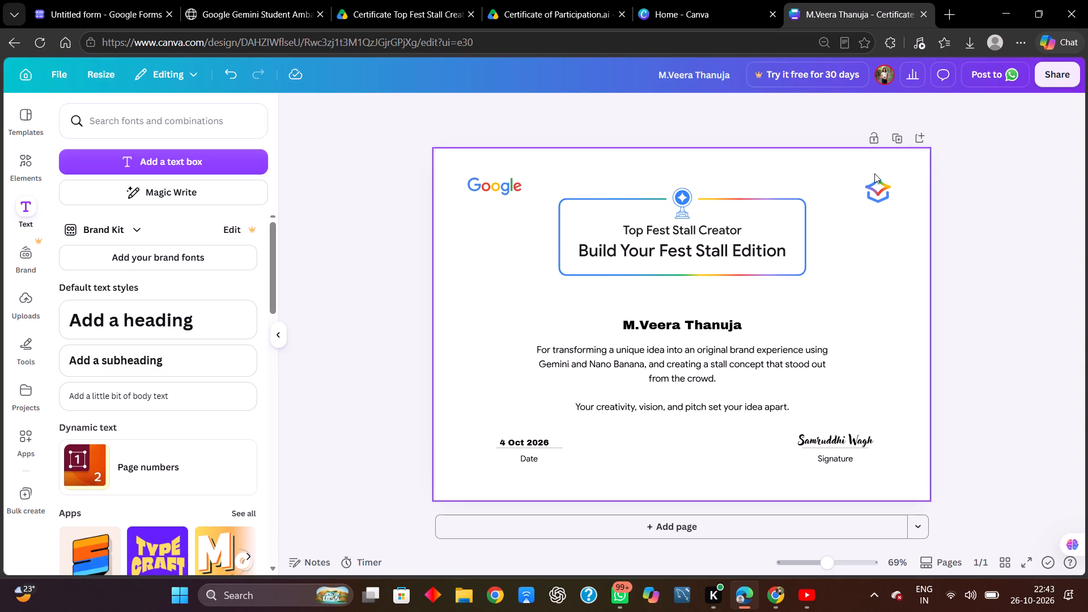
{"action": "left_click", "coordinate": [821, 173]}
{"action": "key", "text": "Delete"}
{"action": "key", "text": "Delete"}
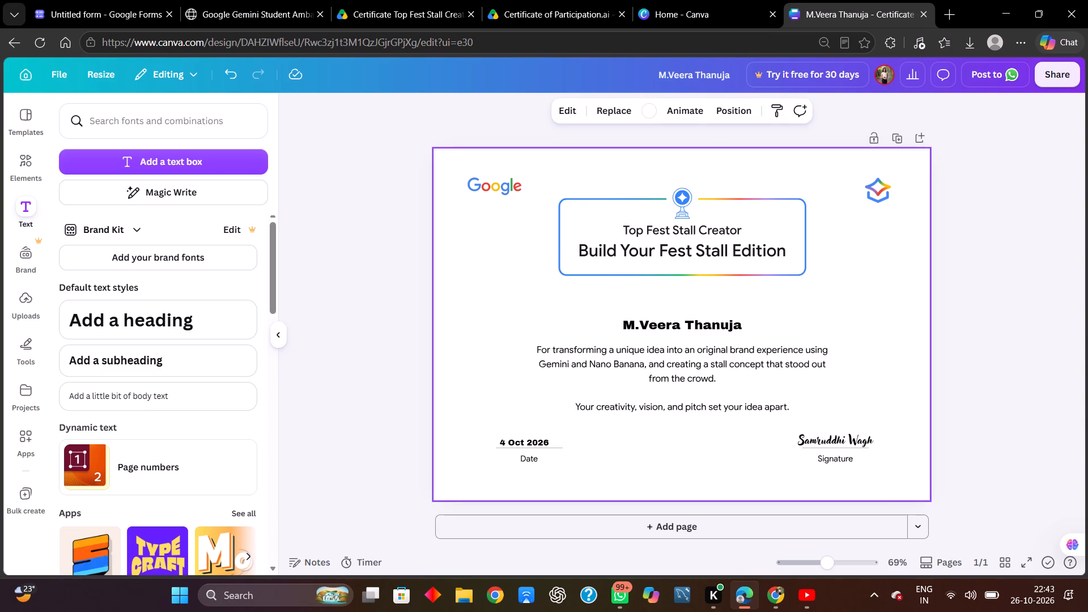
{"action": "scroll", "coordinate": [652, 388], "scroll_direction": "down", "scroll_amount": 2}
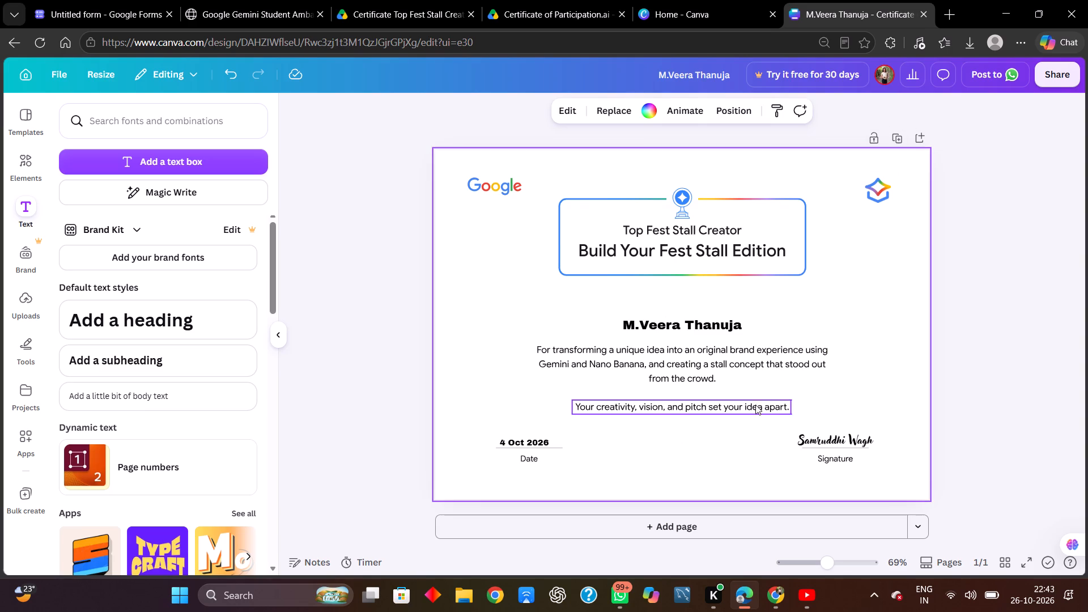
{"action": "right_click", "coordinate": [751, 454]}
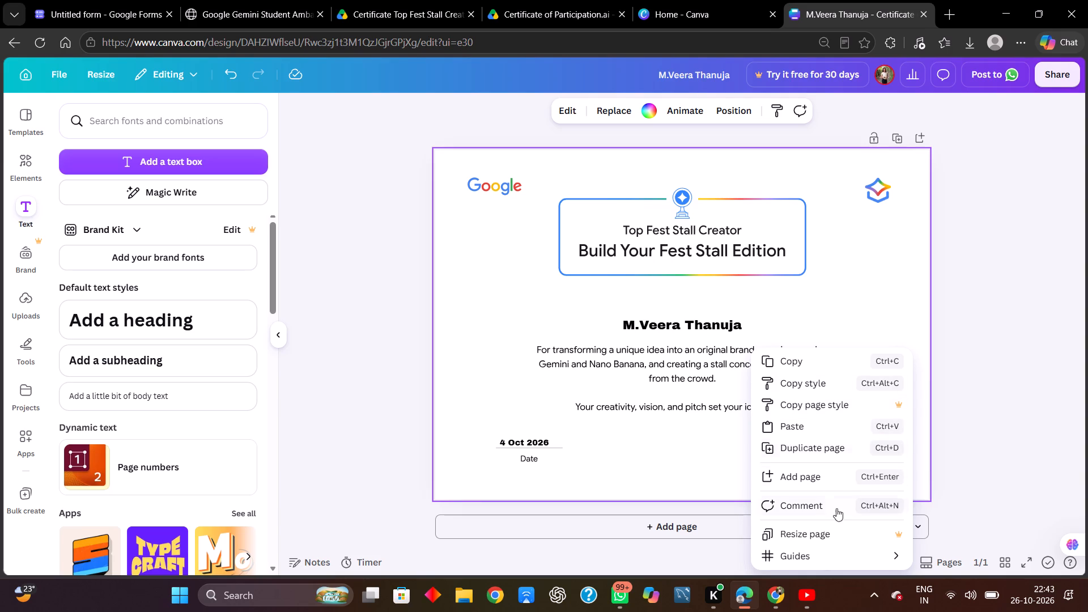
{"action": "left_click", "coordinate": [517, 390]}
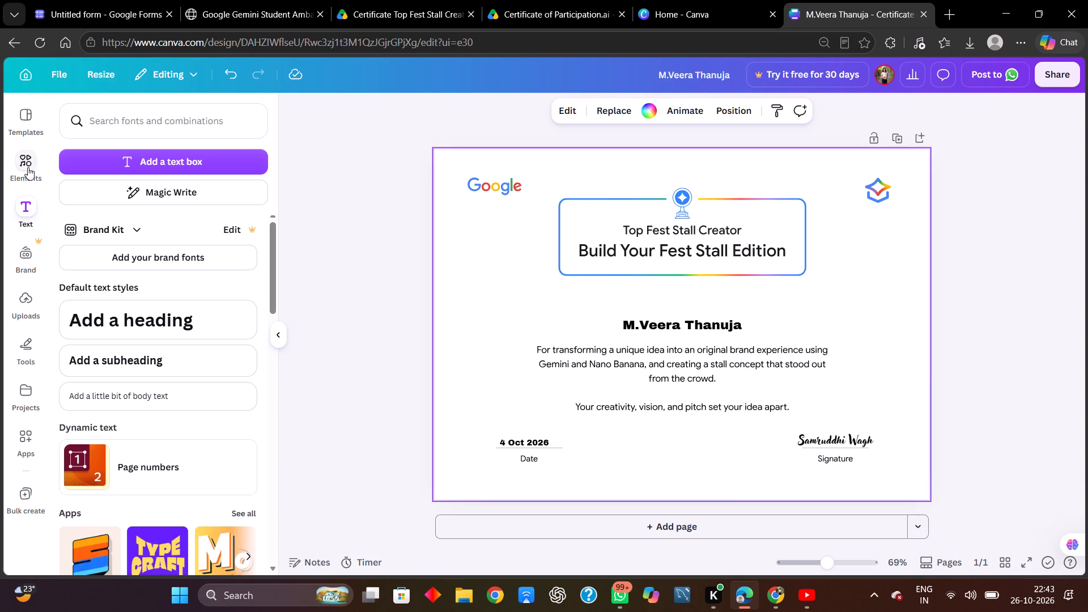
Return to the Canva home page and upload Certificate of Participation.ai from Downloads for a new design.
{"action": "left_click", "coordinate": [23, 87]}
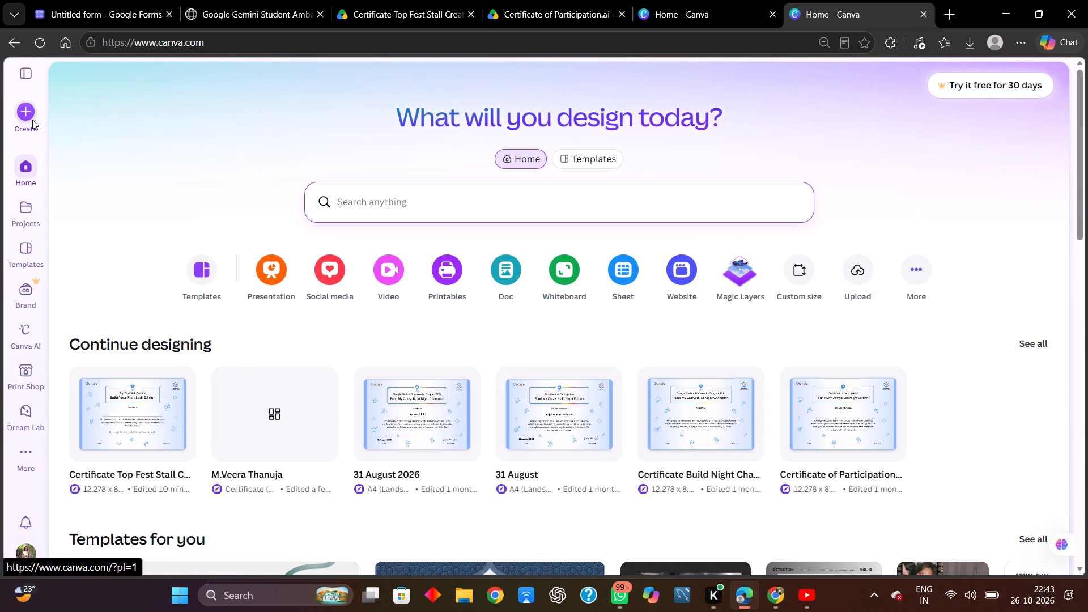
{"action": "left_click", "coordinate": [28, 112]}
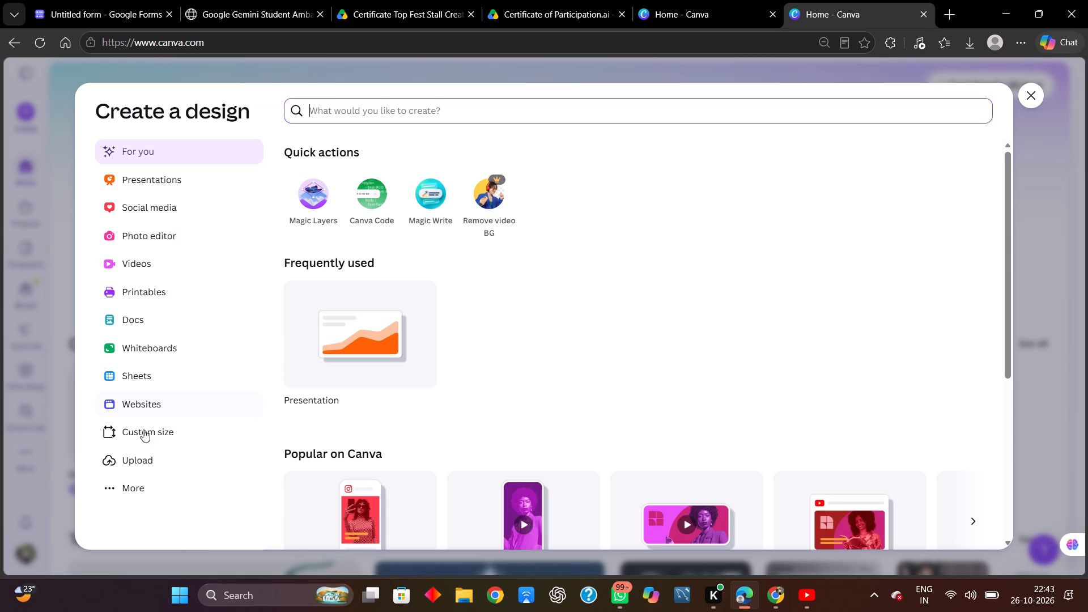
{"action": "left_click", "coordinate": [156, 453]}
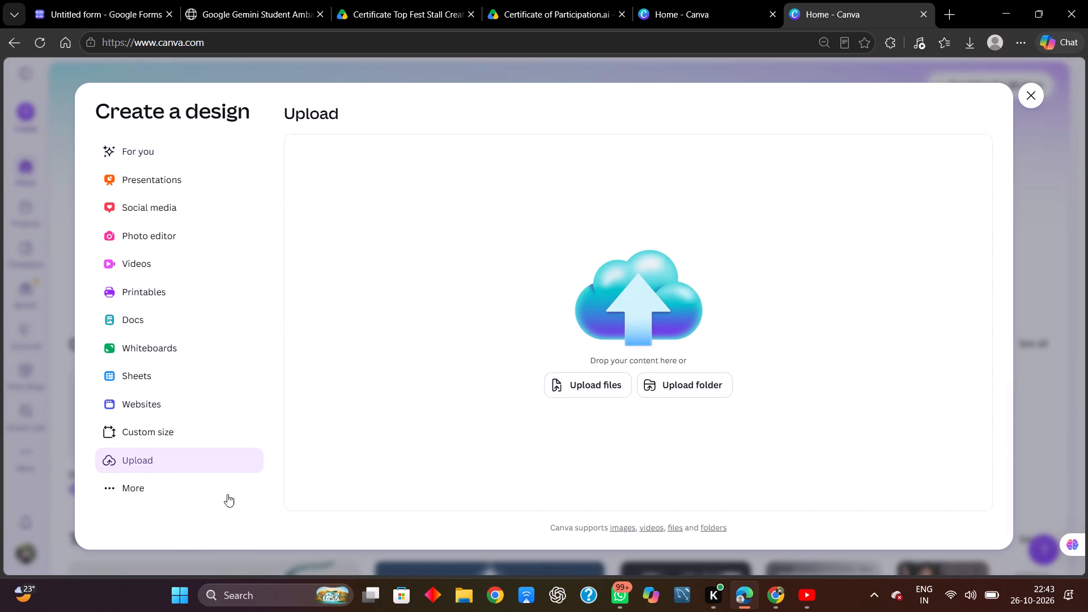
{"action": "left_click", "coordinate": [587, 385]}
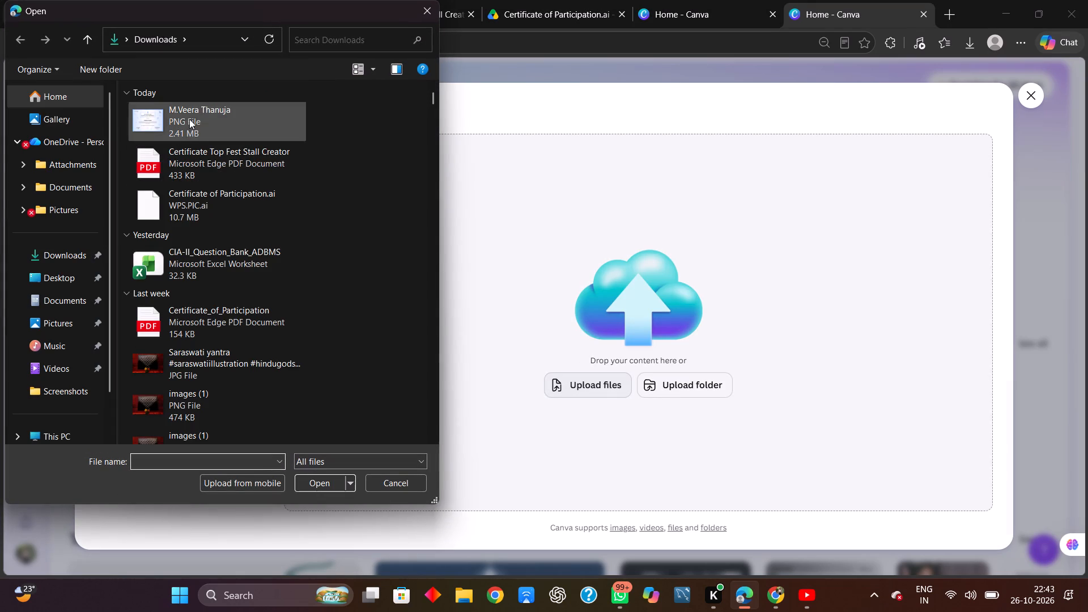
{"action": "double_click", "coordinate": [197, 198]}
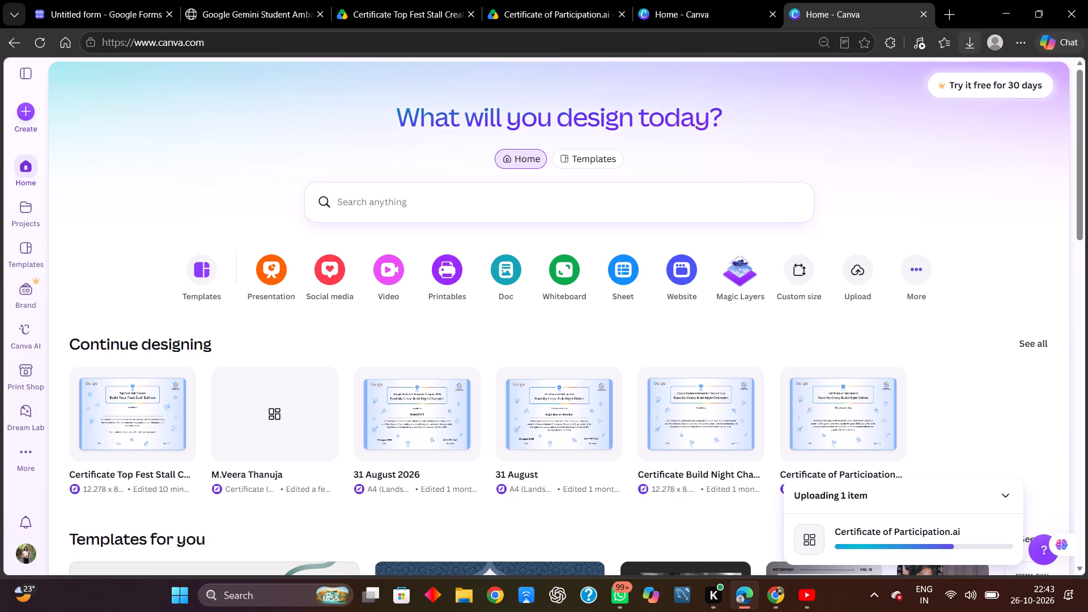
Search the design types for "certi" and create a blank Certificate (A4 Landscape) design.
{"action": "left_click", "coordinate": [39, 122]}
{"action": "left_click", "coordinate": [32, 118]}
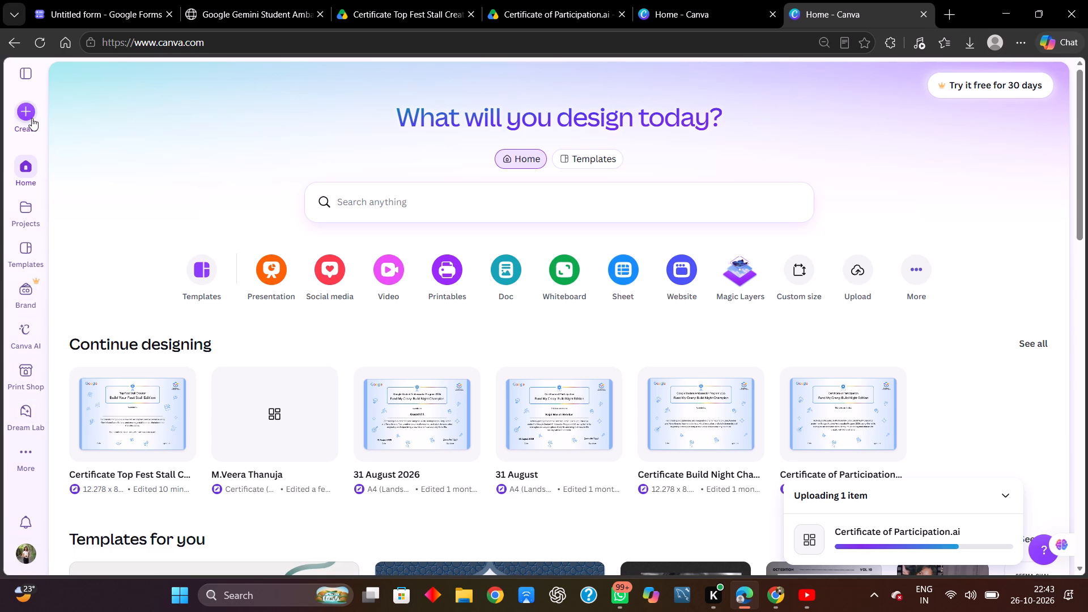
{"action": "left_click", "coordinate": [318, 111]}
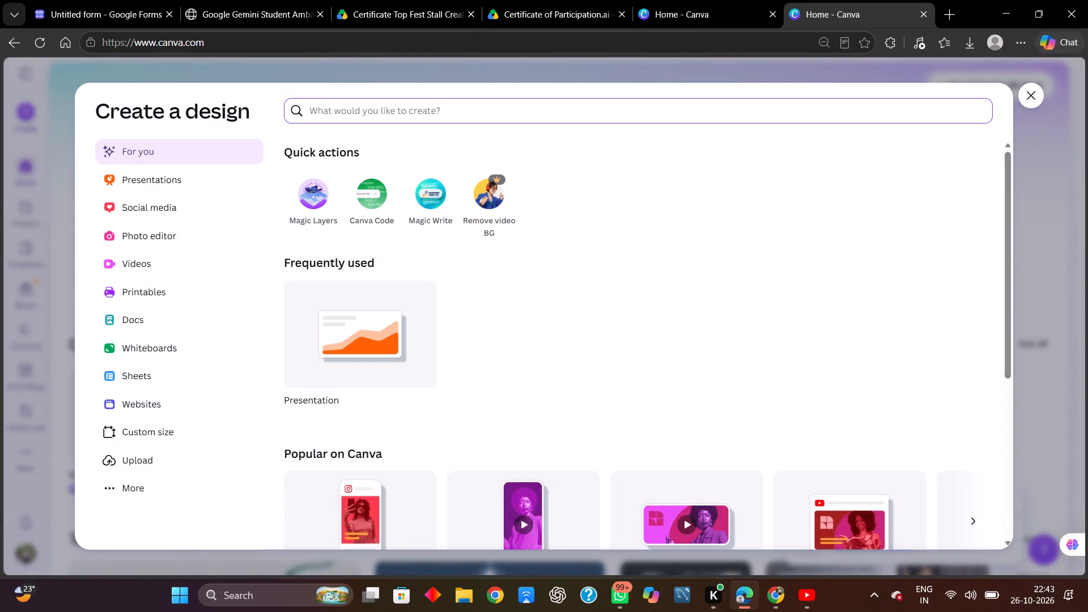
{"action": "type", "text": "cer"}
{"action": "type", "text": "ti"}
{"action": "left_click", "coordinate": [362, 189]}
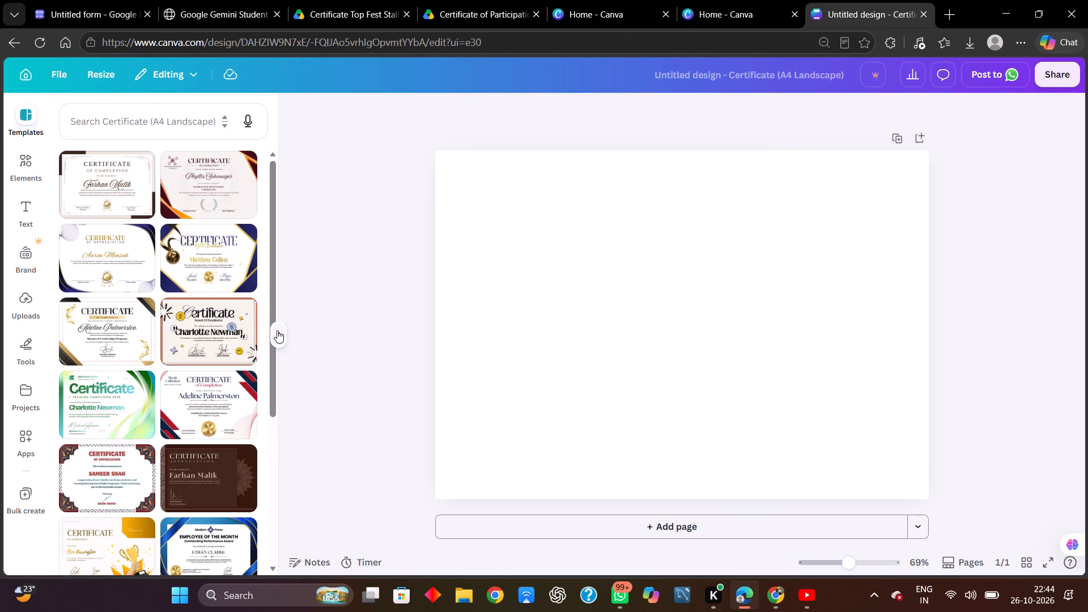
Upload Certificate of Participation.ai from Downloads into the new design's uploads.
{"action": "left_click", "coordinate": [277, 331]}
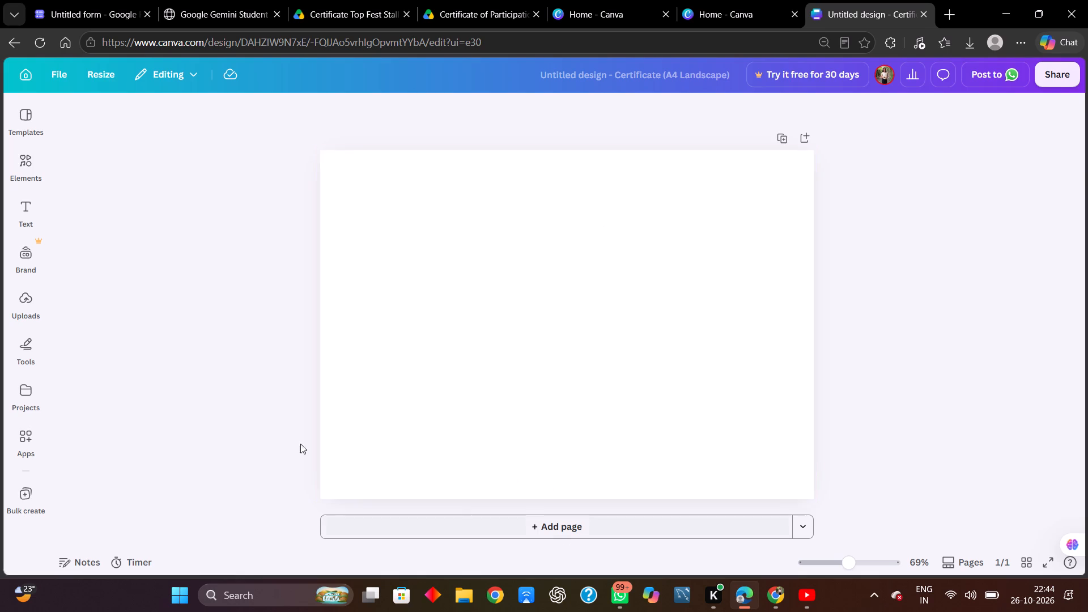
{"action": "left_click", "coordinate": [21, 304]}
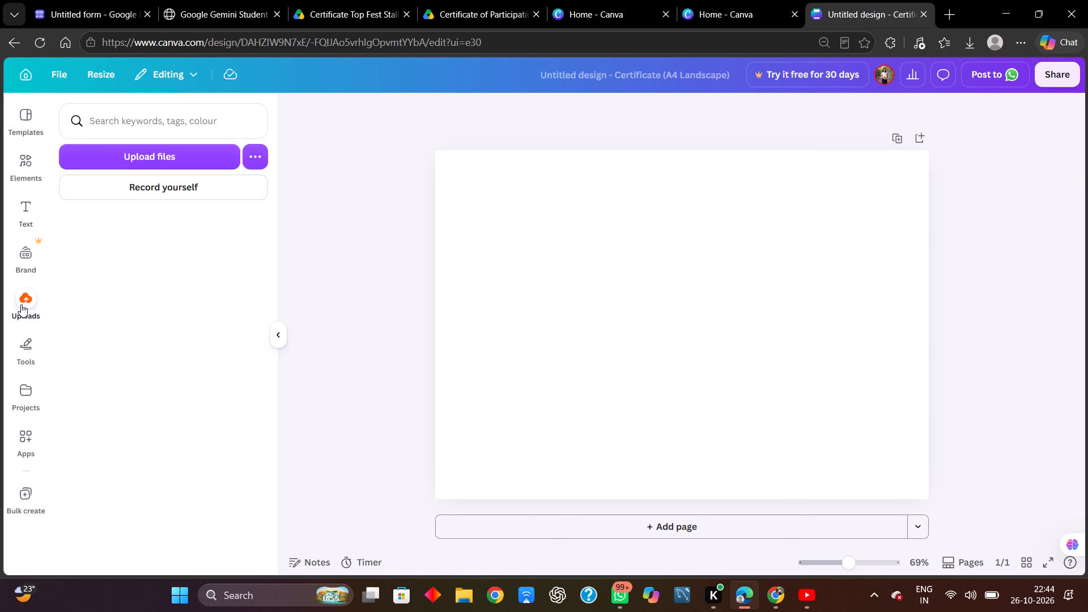
{"action": "left_click", "coordinate": [168, 144]}
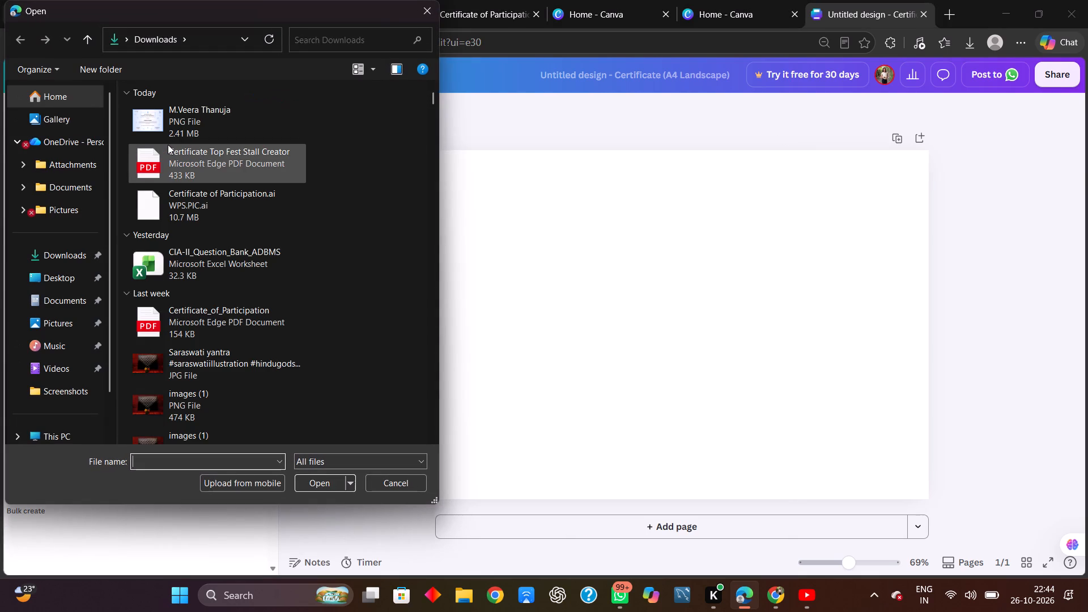
{"action": "double_click", "coordinate": [185, 211]}
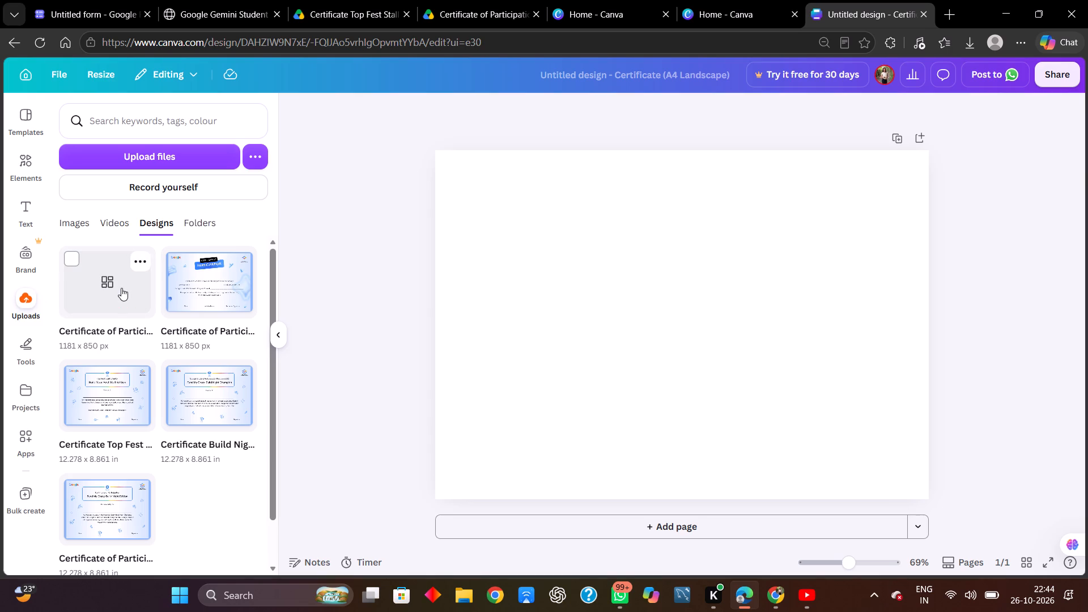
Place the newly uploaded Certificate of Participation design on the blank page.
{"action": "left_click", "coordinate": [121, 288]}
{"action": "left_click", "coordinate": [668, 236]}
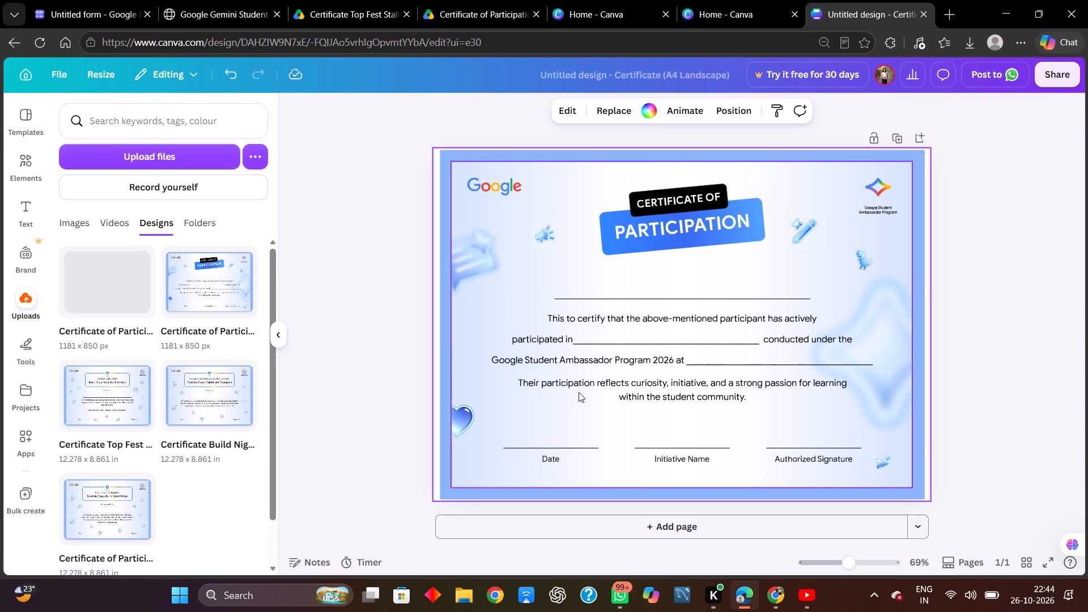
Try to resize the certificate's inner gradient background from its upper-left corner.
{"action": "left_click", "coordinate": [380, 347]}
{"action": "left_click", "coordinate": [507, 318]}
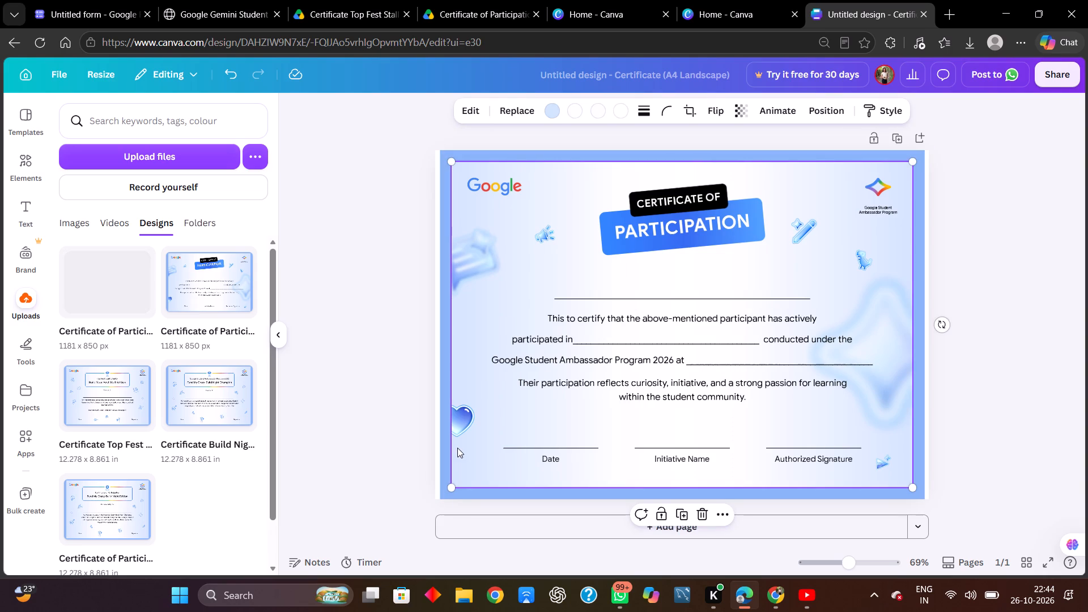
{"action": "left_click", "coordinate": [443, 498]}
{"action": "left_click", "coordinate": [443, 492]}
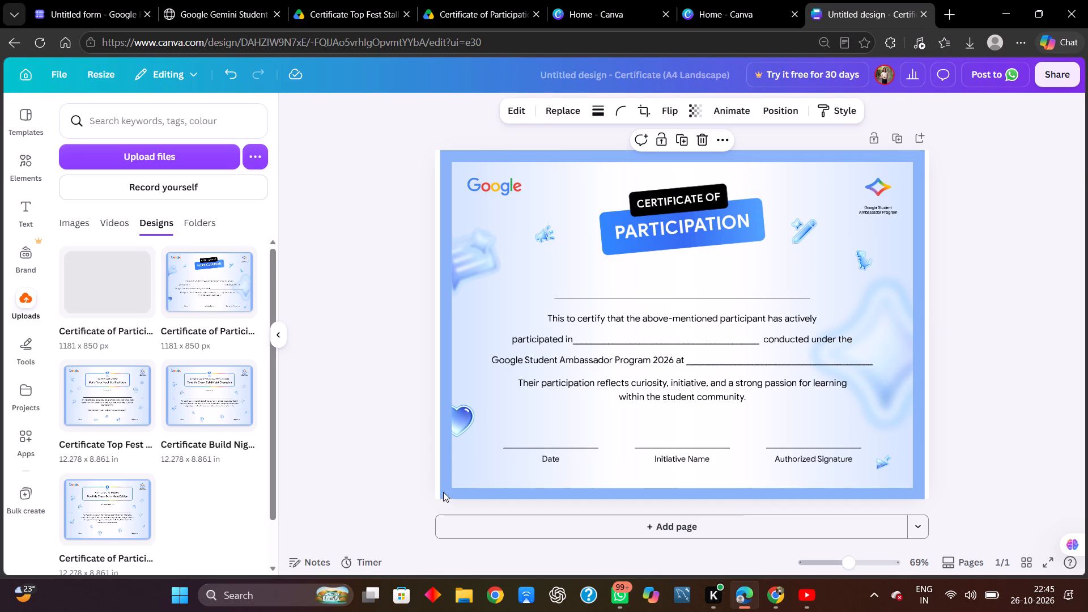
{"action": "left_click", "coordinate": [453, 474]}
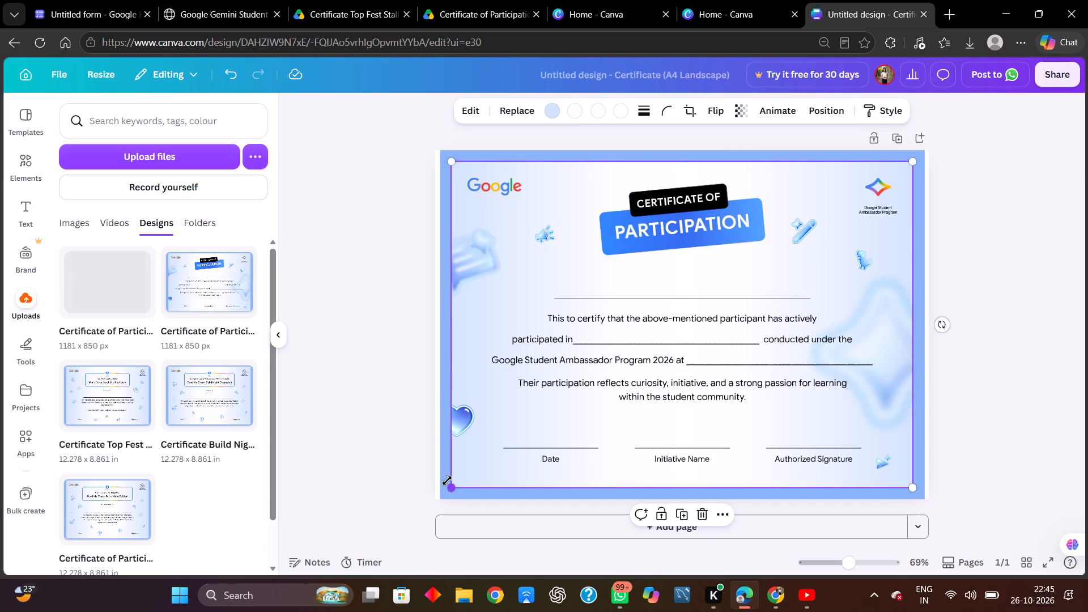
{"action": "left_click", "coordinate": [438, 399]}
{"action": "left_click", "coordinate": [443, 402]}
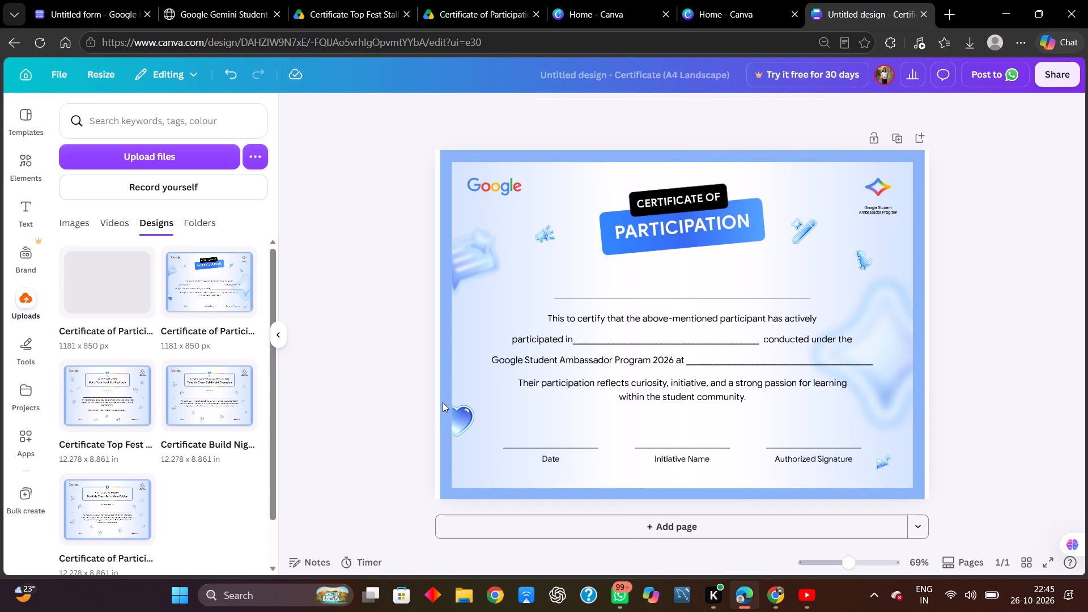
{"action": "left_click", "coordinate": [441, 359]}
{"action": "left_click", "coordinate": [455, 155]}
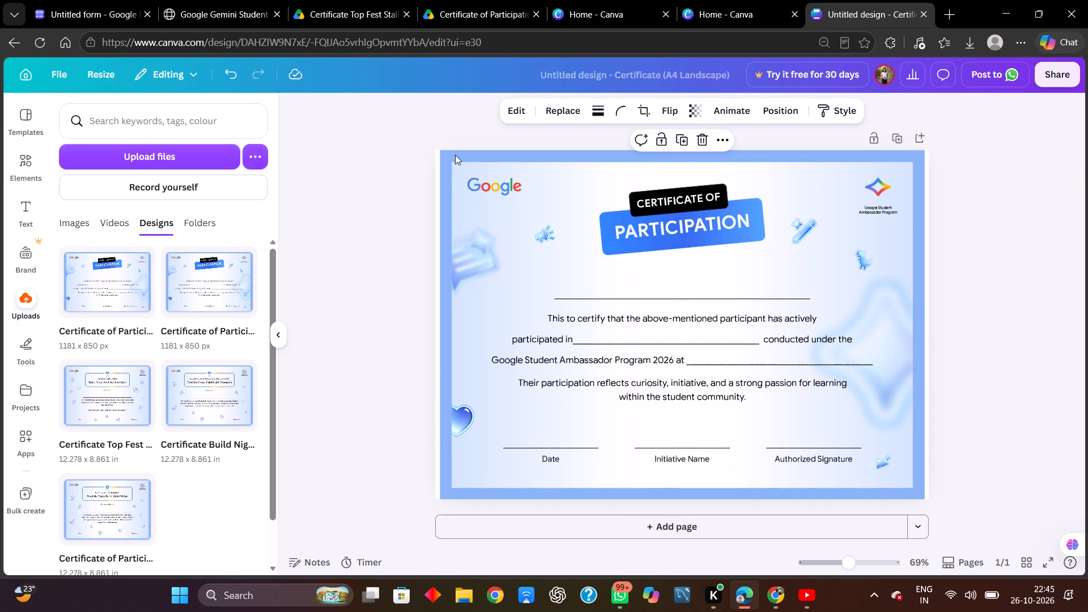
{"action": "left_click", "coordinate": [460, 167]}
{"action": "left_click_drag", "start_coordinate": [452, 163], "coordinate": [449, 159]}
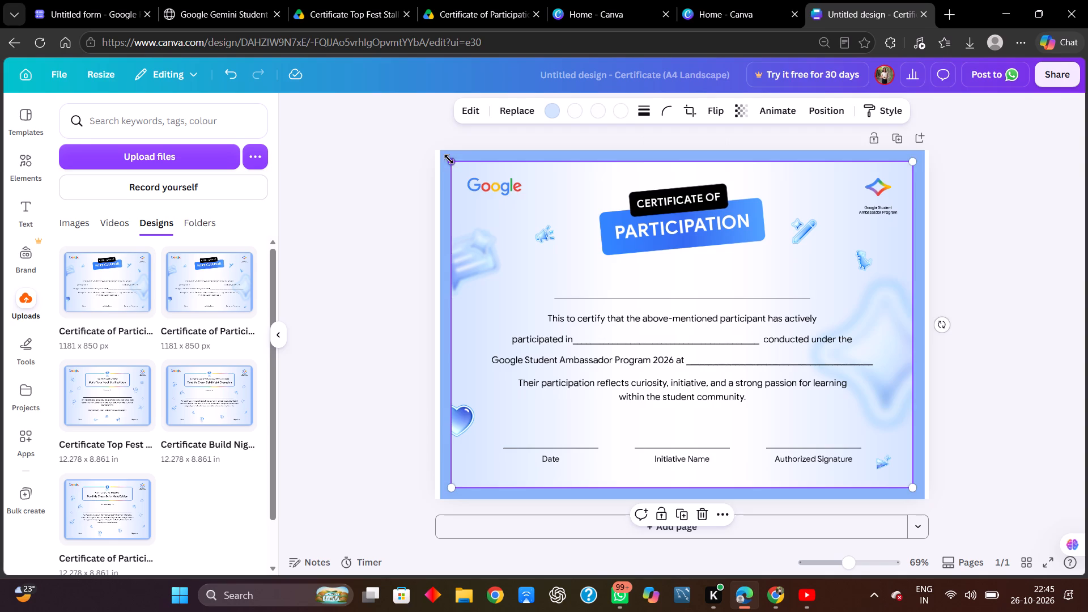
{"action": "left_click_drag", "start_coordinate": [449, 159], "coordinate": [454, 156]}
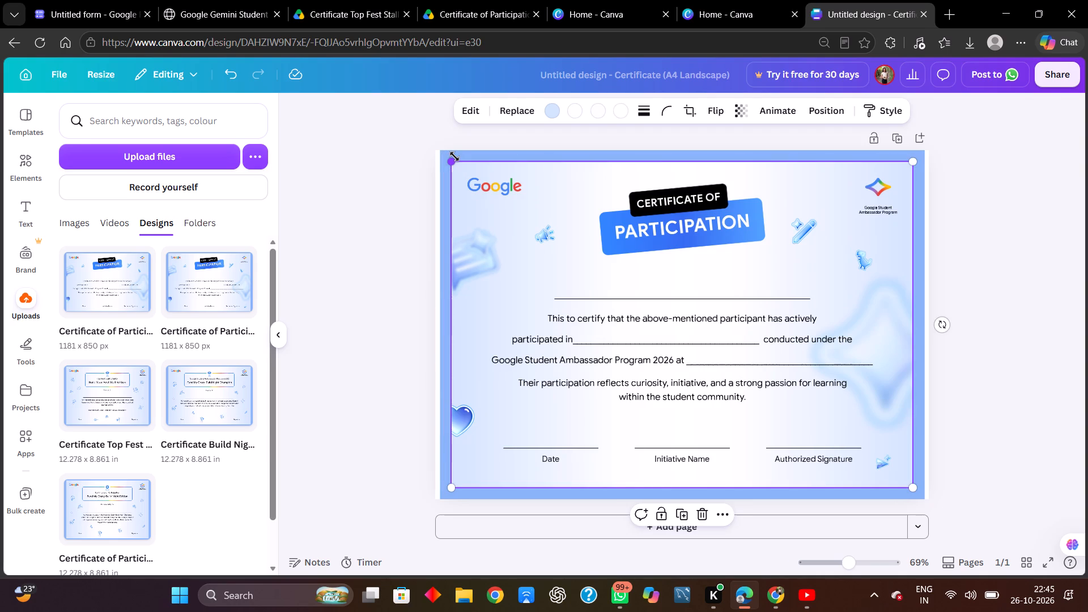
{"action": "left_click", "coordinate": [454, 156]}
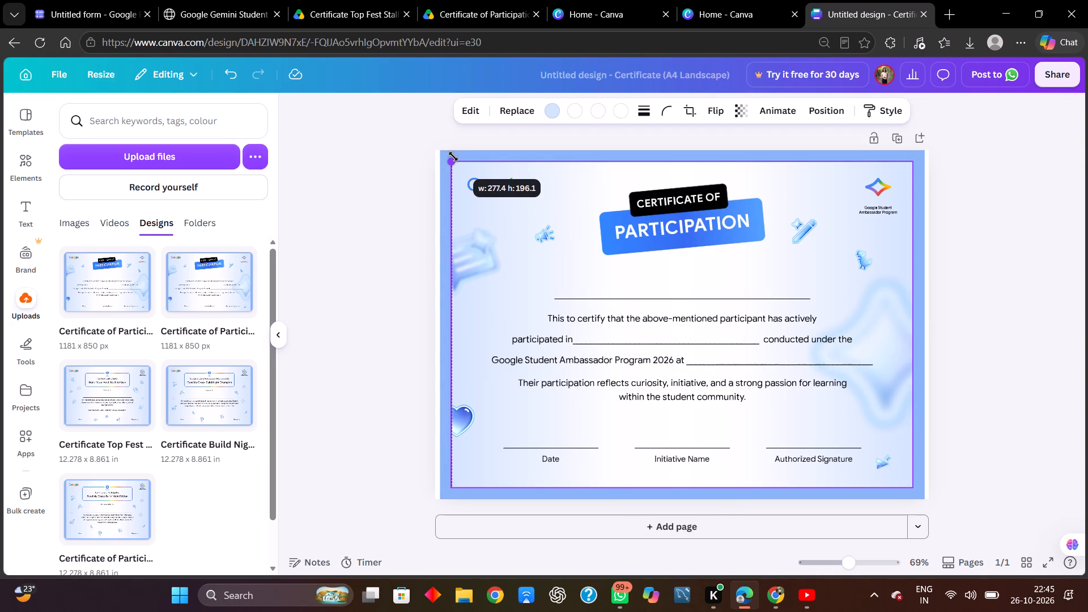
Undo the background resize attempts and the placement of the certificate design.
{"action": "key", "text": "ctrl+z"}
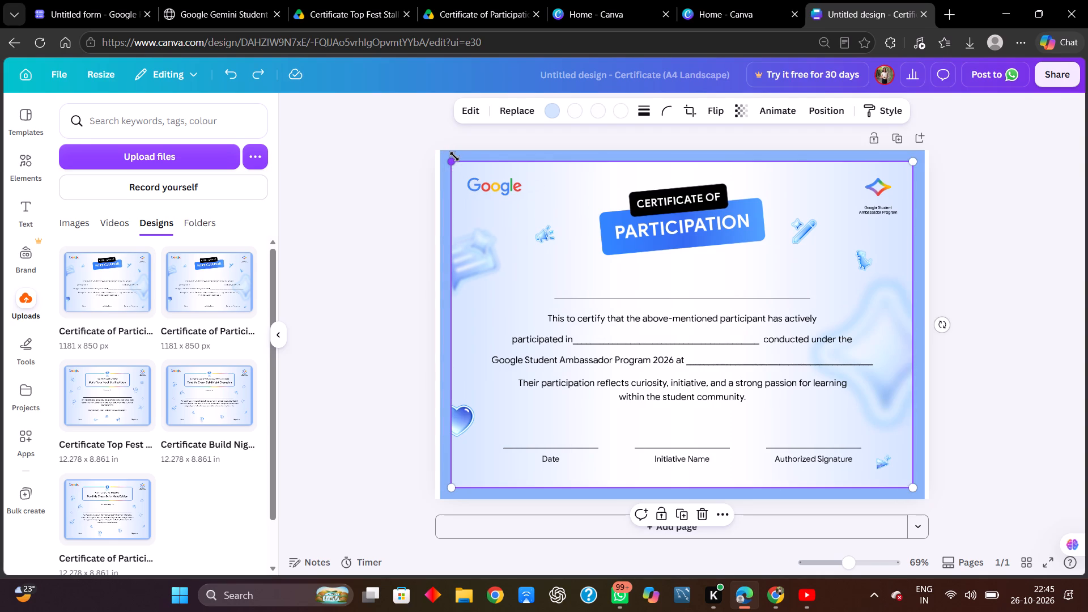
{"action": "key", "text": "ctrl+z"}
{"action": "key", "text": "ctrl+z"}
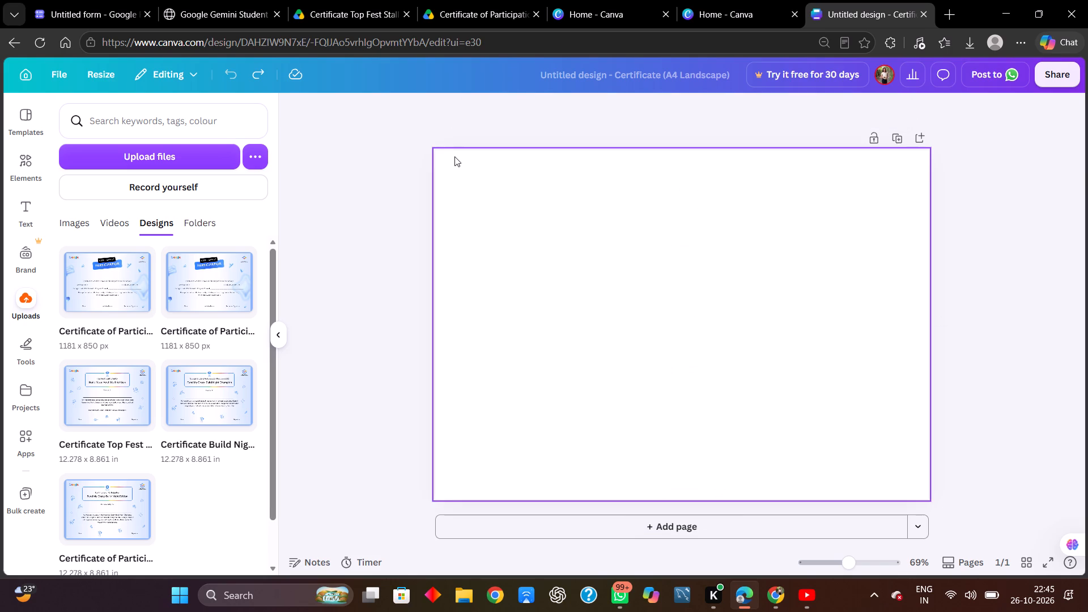
Place the first uploaded Certificate of Participation design on the blank page and select its outer blue frame.
{"action": "left_click", "coordinate": [104, 262]}
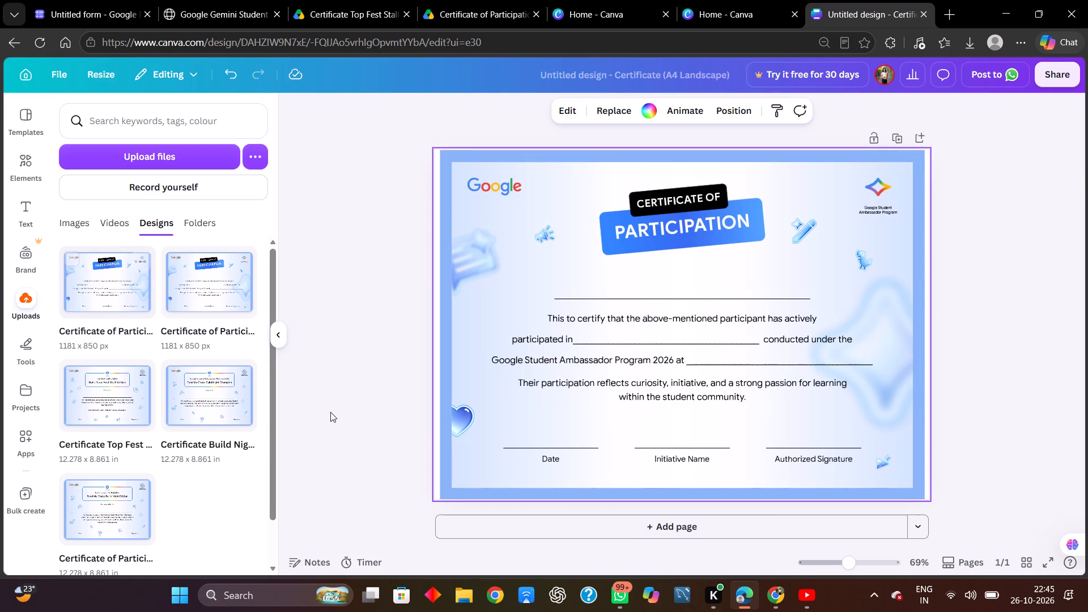
{"action": "left_click", "coordinate": [435, 376]}
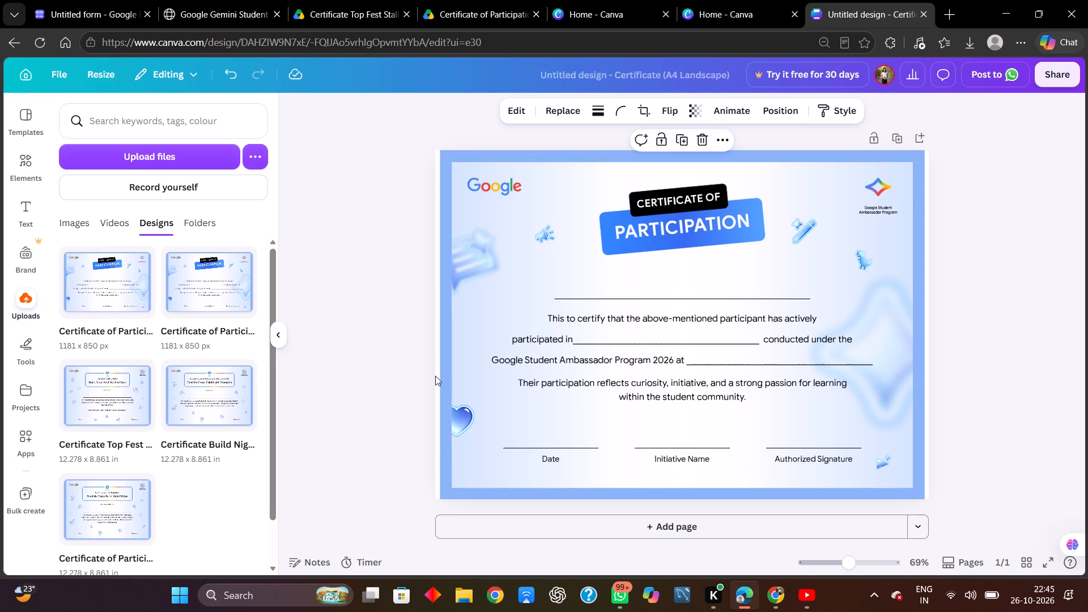
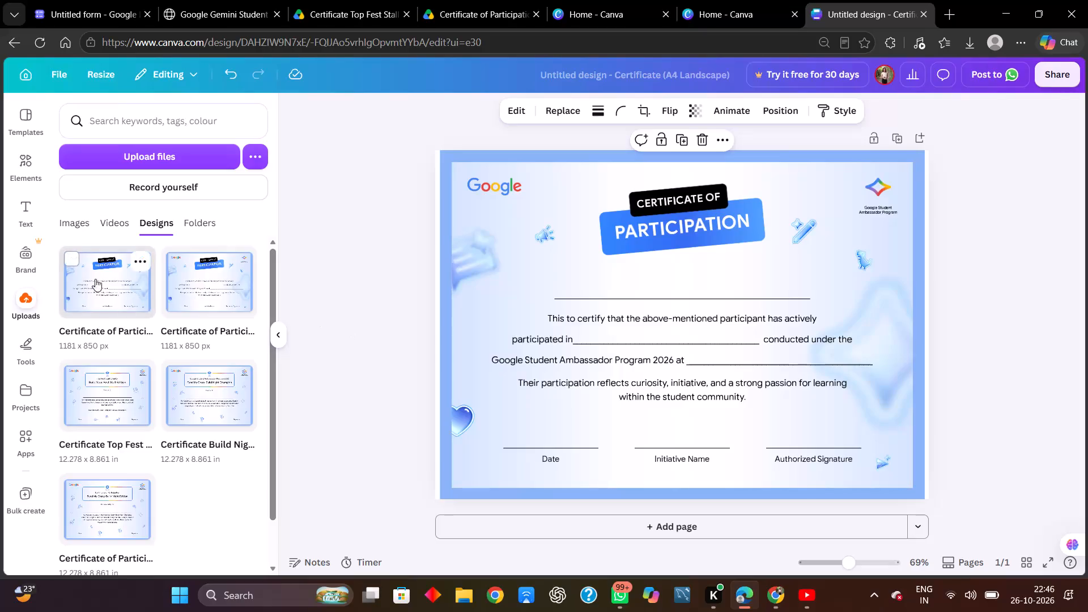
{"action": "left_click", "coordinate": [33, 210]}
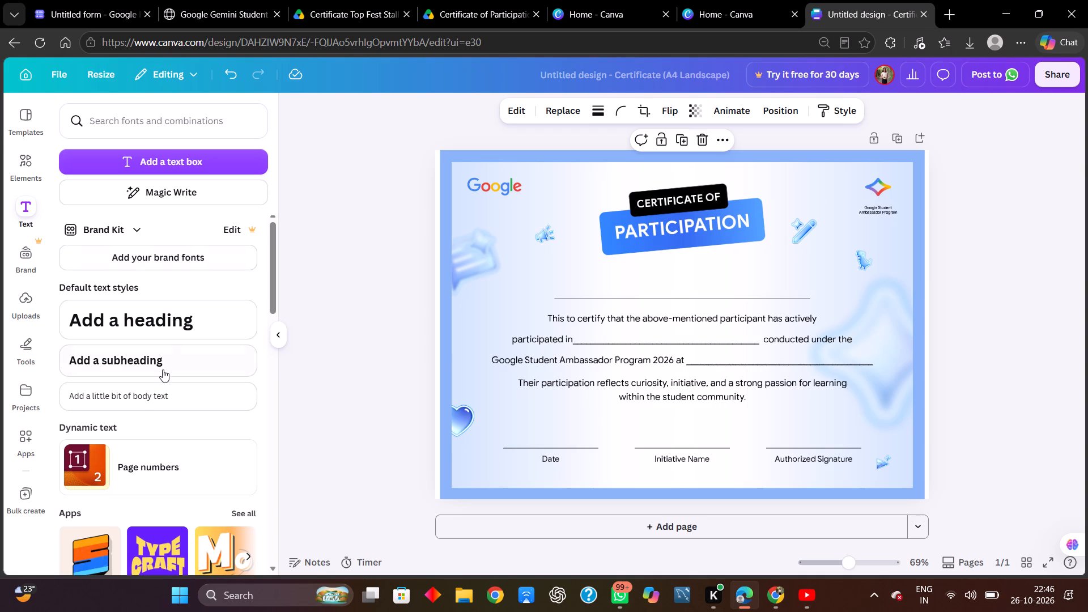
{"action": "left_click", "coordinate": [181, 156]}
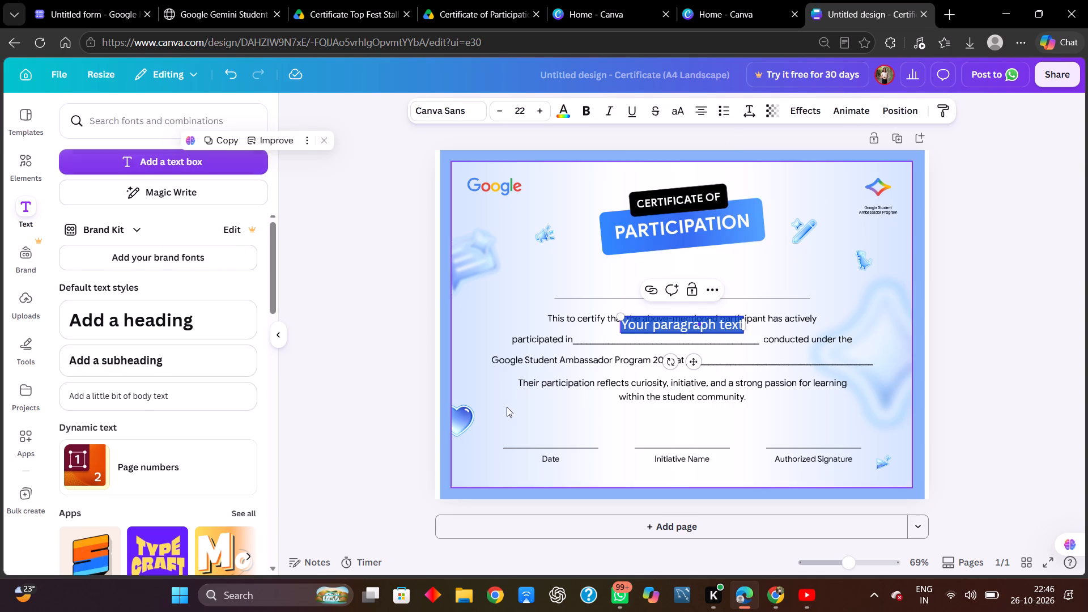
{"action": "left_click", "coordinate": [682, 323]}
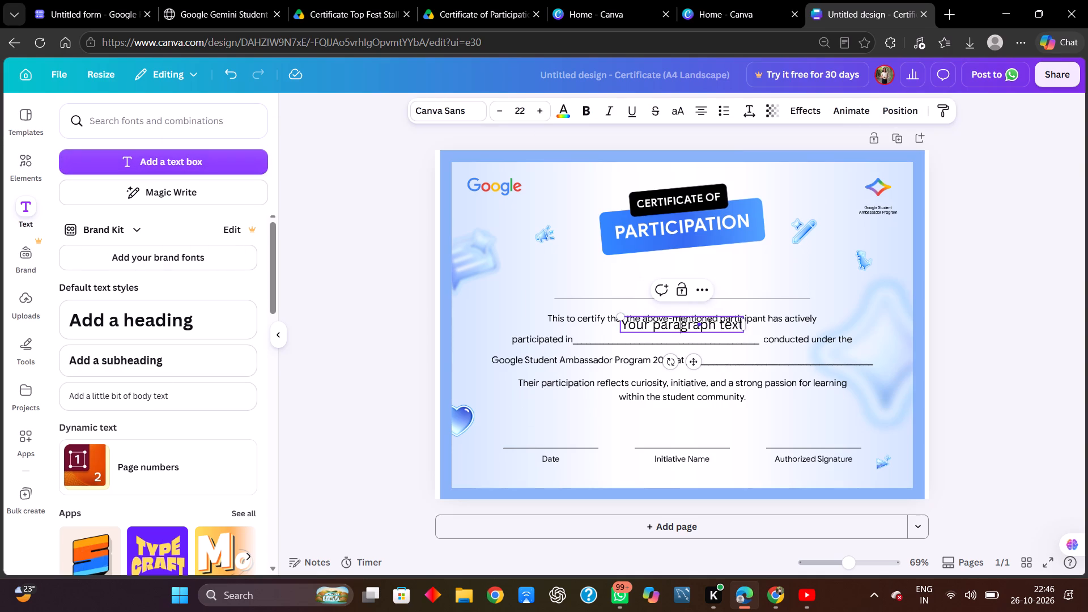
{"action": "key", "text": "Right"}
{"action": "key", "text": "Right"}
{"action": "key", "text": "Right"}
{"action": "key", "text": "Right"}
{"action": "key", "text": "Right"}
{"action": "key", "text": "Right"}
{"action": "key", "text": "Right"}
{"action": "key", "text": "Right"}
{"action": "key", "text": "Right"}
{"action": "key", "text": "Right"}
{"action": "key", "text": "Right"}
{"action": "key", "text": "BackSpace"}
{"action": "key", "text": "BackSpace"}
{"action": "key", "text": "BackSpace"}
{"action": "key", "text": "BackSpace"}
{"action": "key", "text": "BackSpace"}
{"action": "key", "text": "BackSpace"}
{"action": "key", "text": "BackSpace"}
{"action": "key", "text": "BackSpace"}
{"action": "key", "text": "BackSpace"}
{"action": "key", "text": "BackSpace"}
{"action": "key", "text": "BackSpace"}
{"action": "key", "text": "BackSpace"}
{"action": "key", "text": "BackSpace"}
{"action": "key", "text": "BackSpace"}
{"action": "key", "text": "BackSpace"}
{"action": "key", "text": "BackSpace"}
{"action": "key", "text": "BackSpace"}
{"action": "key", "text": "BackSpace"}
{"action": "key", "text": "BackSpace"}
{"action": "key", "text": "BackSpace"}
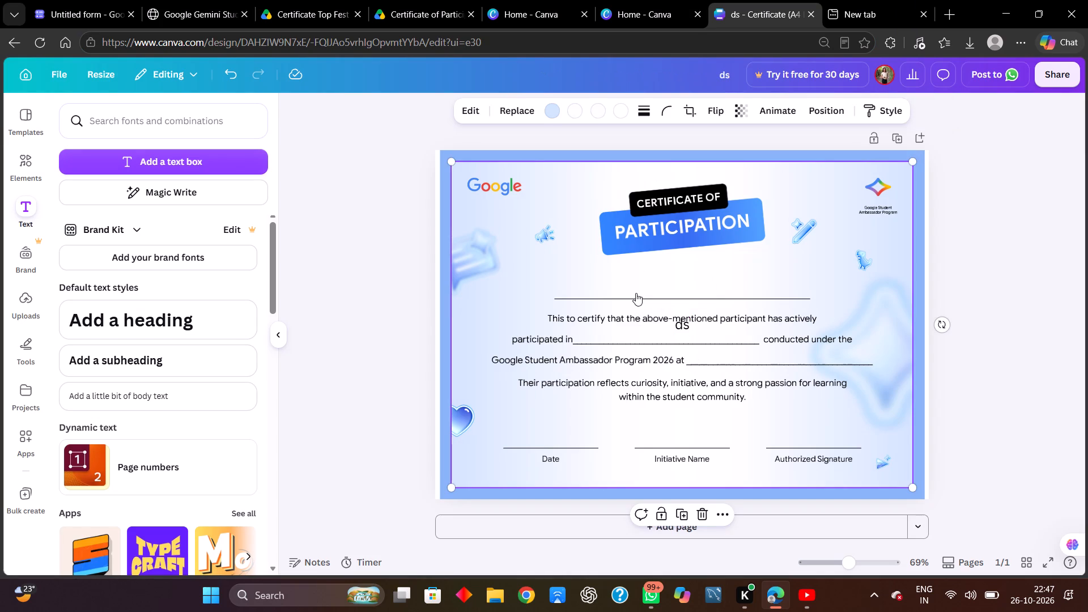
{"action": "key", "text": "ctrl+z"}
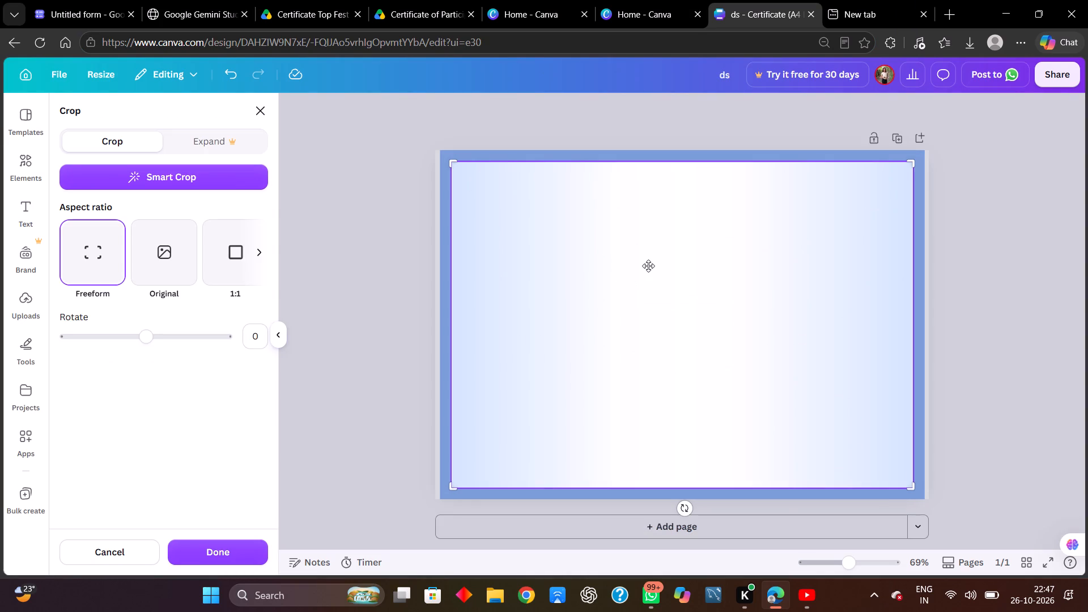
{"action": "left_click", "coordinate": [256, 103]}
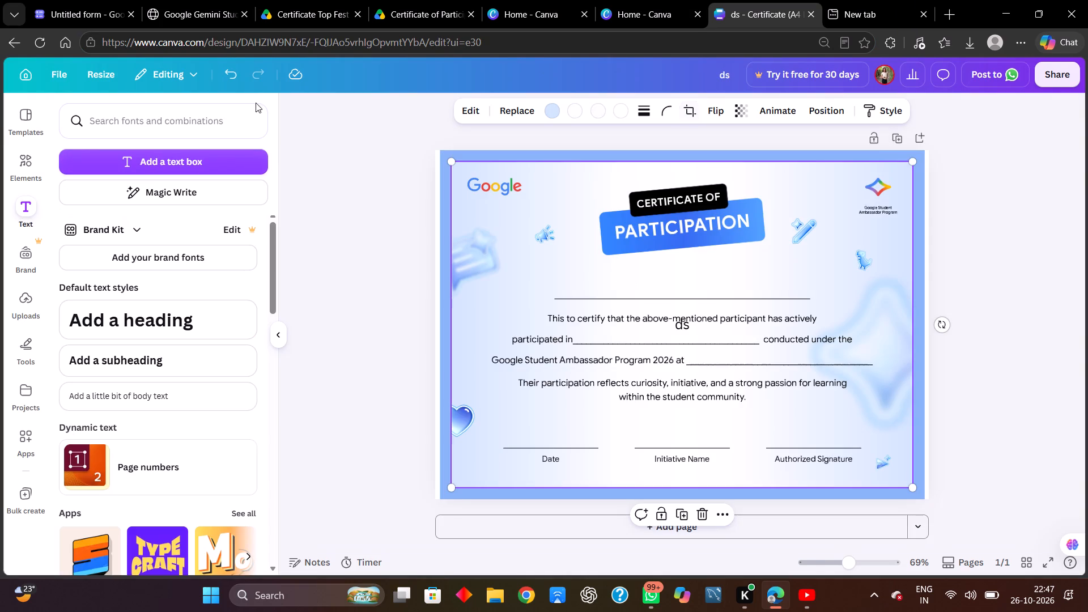
Add a text box containing the copied respondent's name and place it just above the blank name line.
{"action": "left_click", "coordinate": [176, 169]}
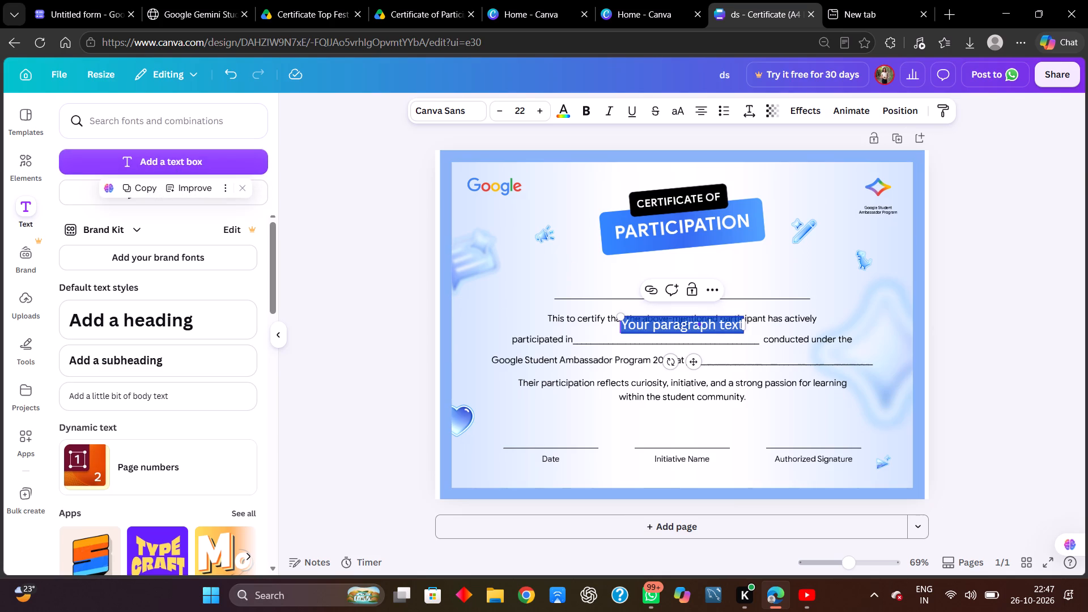
{"action": "key", "text": "ctrl+v"}
{"action": "left_click_drag", "start_coordinate": [694, 362], "coordinate": [691, 326]}
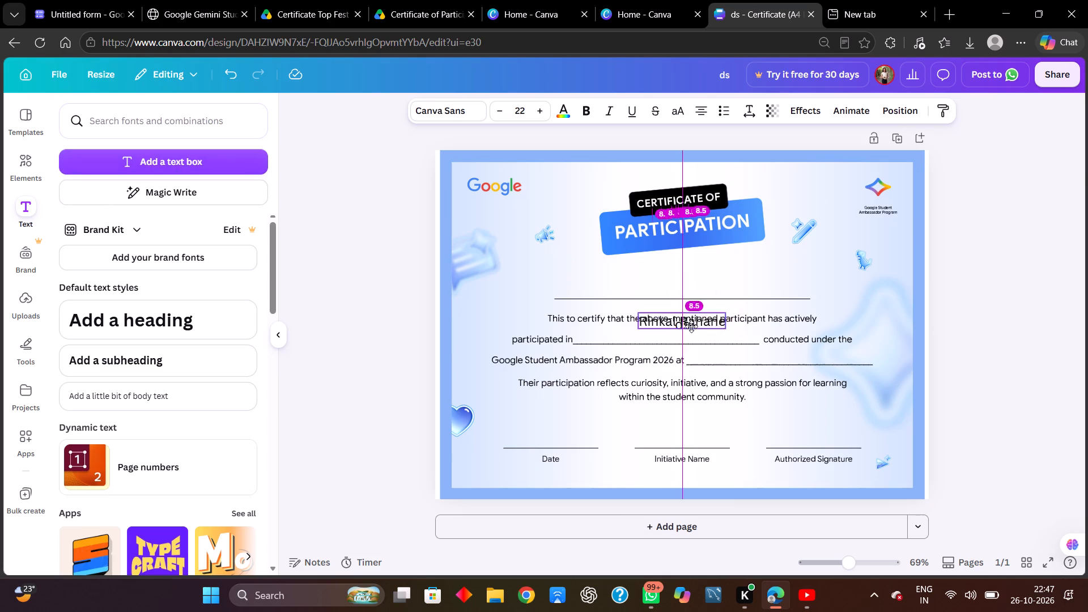
{"action": "left_click_drag", "start_coordinate": [691, 326], "coordinate": [690, 325]}
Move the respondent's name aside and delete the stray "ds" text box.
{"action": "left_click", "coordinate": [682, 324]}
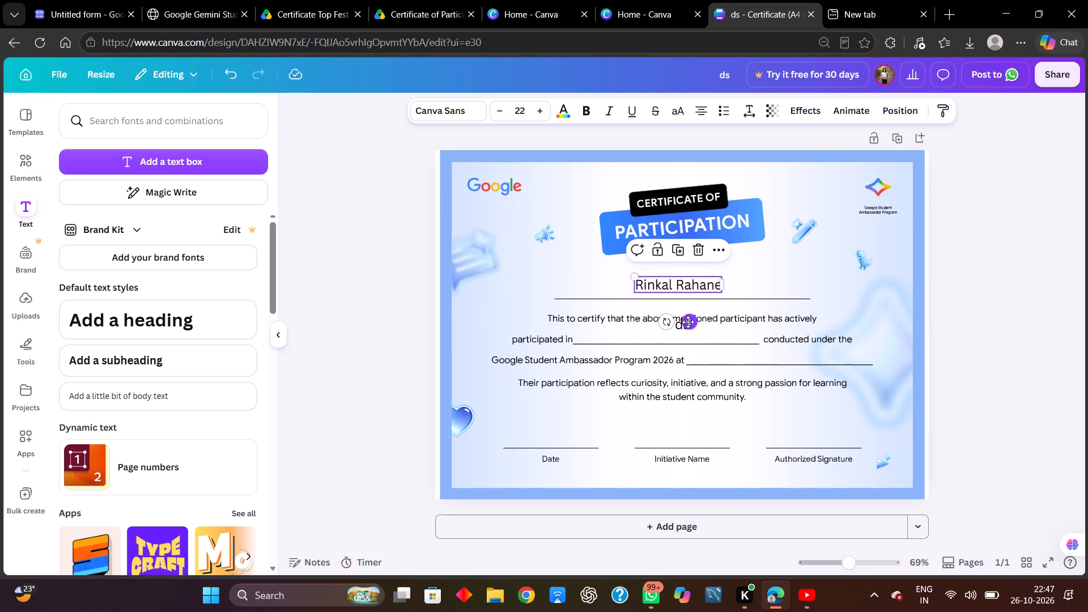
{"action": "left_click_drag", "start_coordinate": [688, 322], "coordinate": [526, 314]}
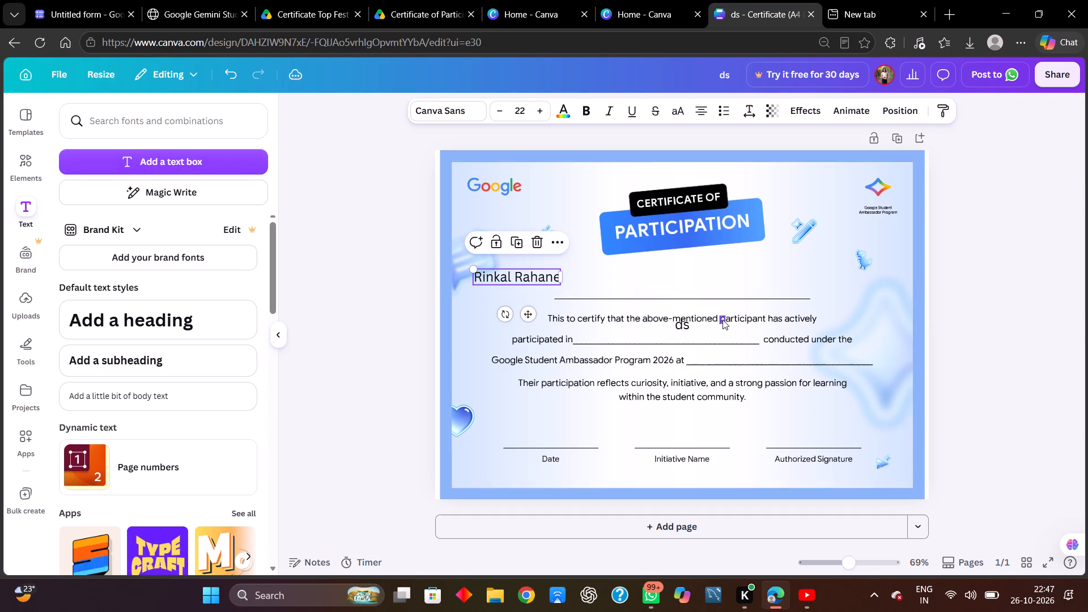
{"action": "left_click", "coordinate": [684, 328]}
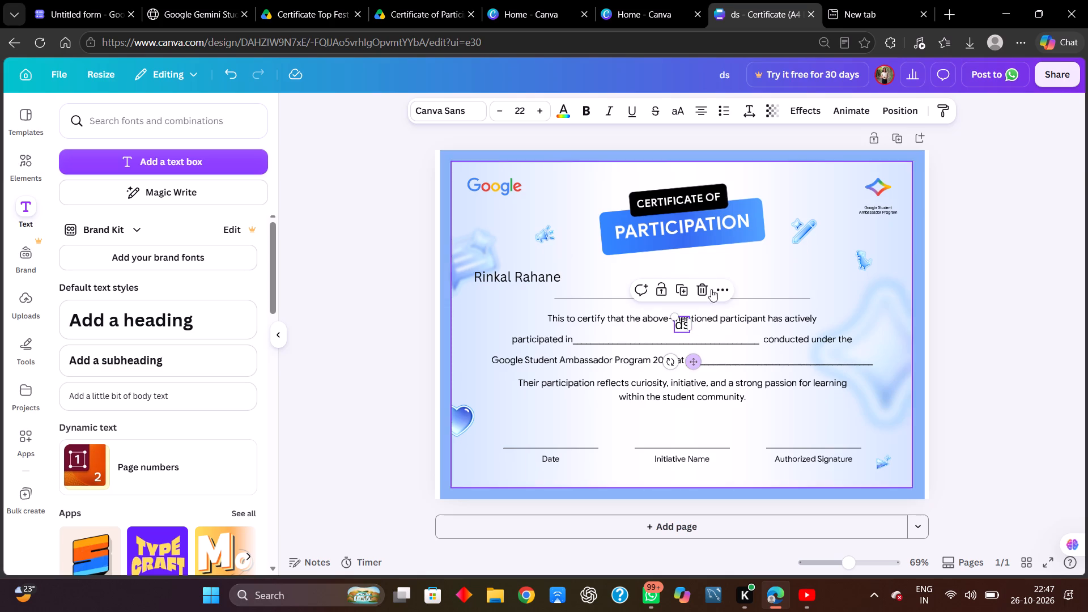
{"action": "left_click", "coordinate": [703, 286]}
Move the respondent's name back above the blank name line, roughly centred under the Participation heading.
{"action": "left_click", "coordinate": [538, 278]}
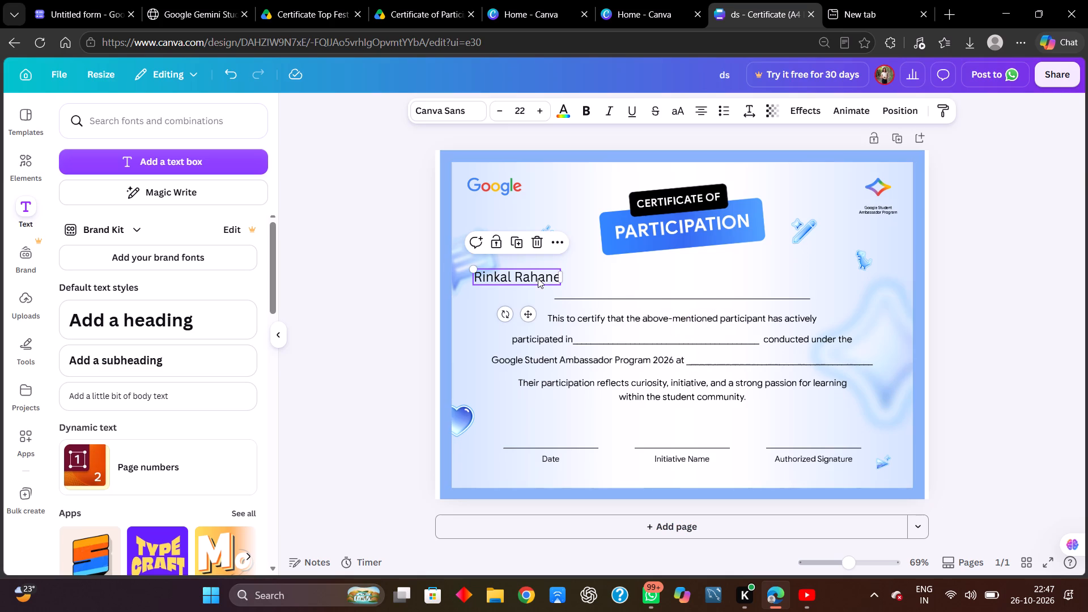
{"action": "left_click_drag", "start_coordinate": [526, 317], "coordinate": [675, 326]}
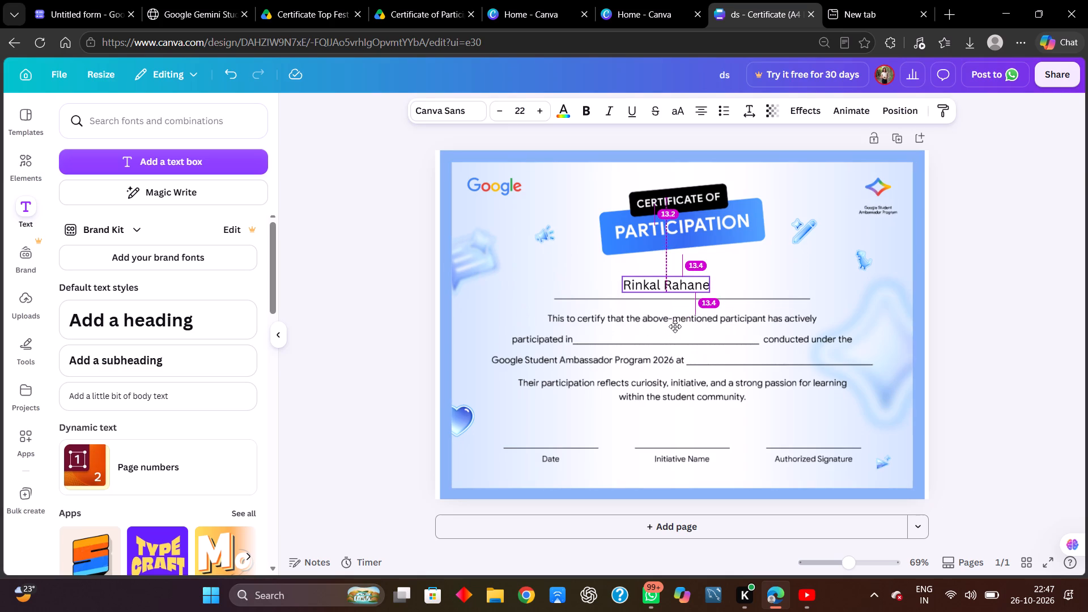
{"action": "left_click_drag", "start_coordinate": [675, 326], "coordinate": [711, 324]}
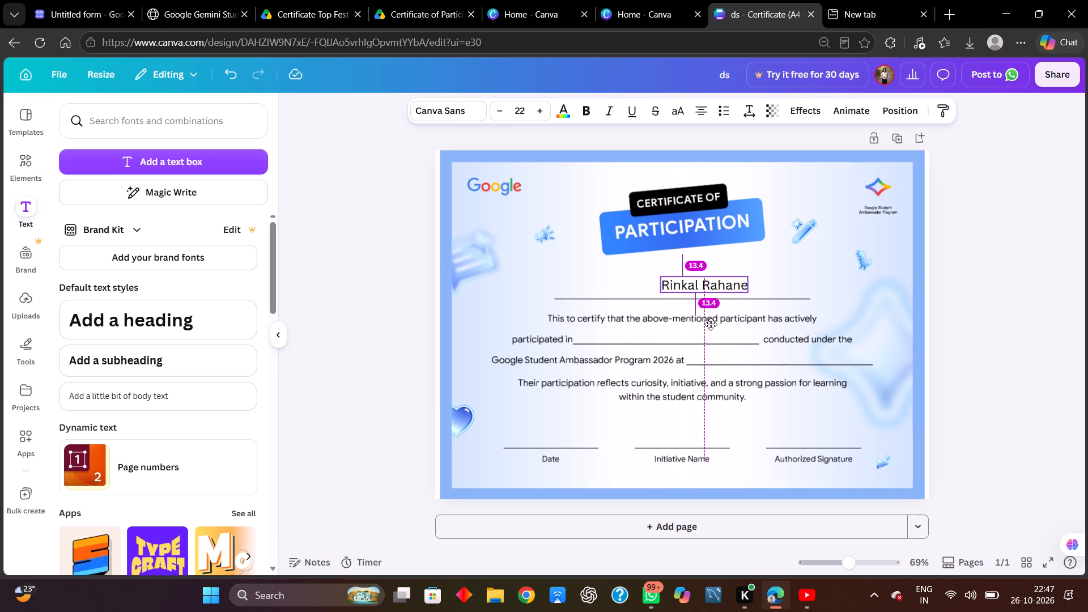
{"action": "left_click_drag", "start_coordinate": [711, 324], "coordinate": [684, 326]}
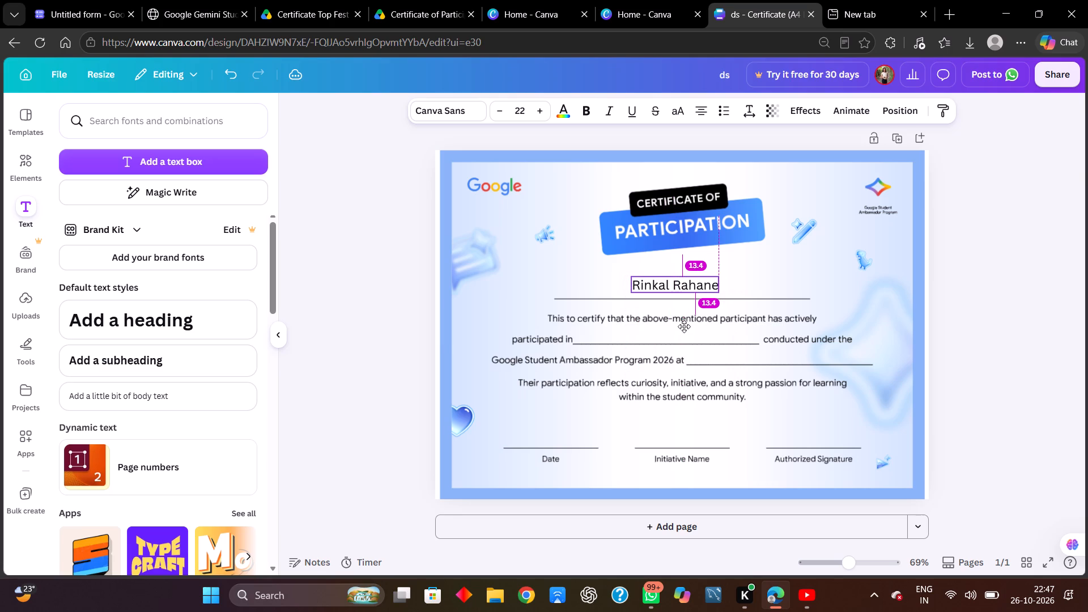
{"action": "left_click_drag", "start_coordinate": [684, 326], "coordinate": [680, 327]}
Format the respondent's name in bold and change its font to Archivo Black.
{"action": "double_click", "coordinate": [661, 286]}
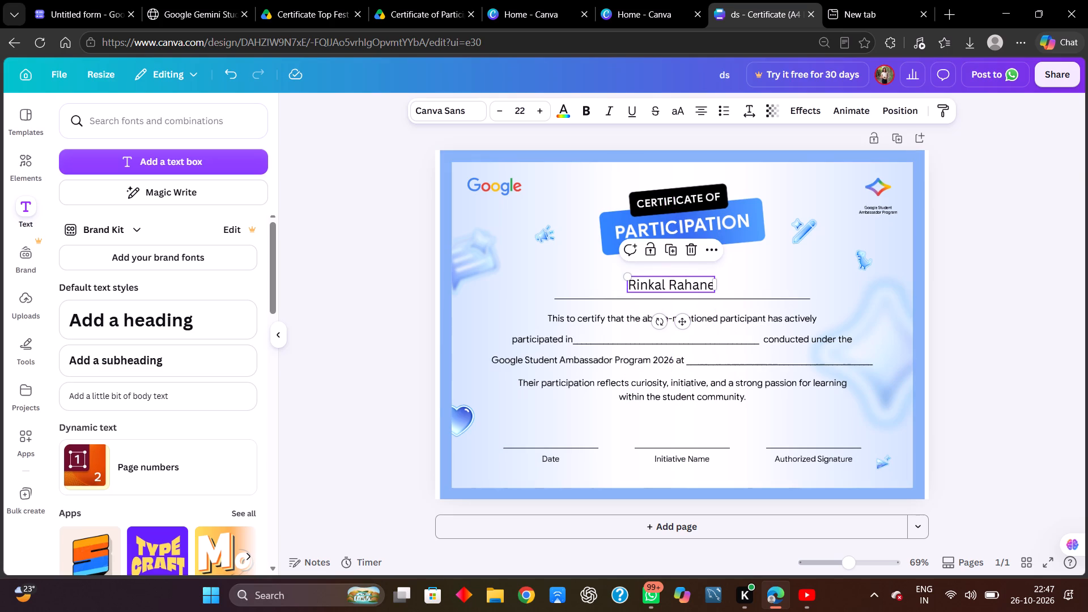
{"action": "triple_click", "coordinate": [661, 286]}
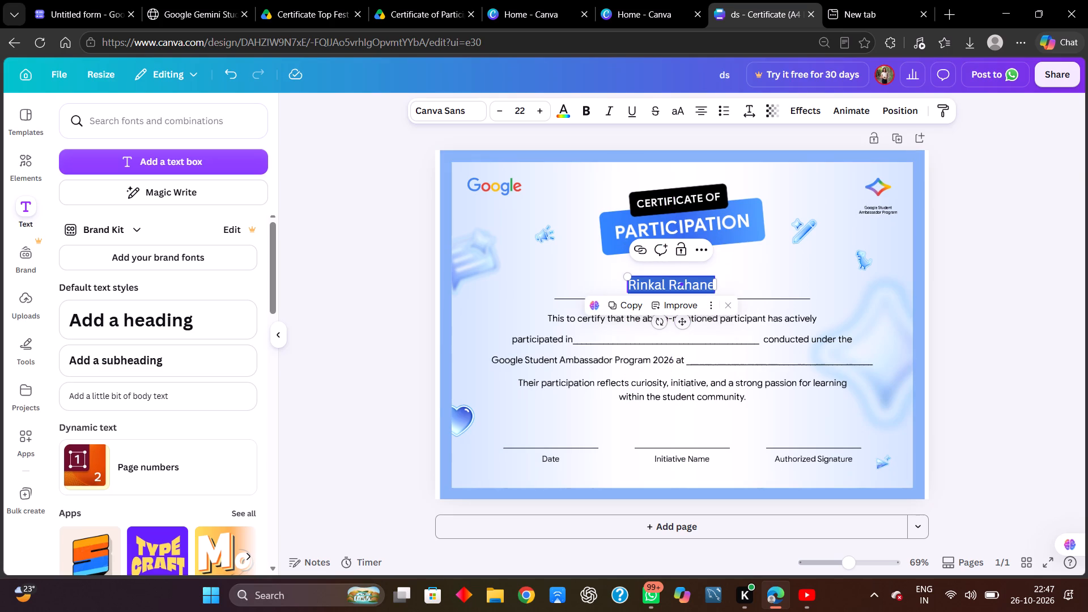
{"action": "left_click", "coordinate": [589, 108]}
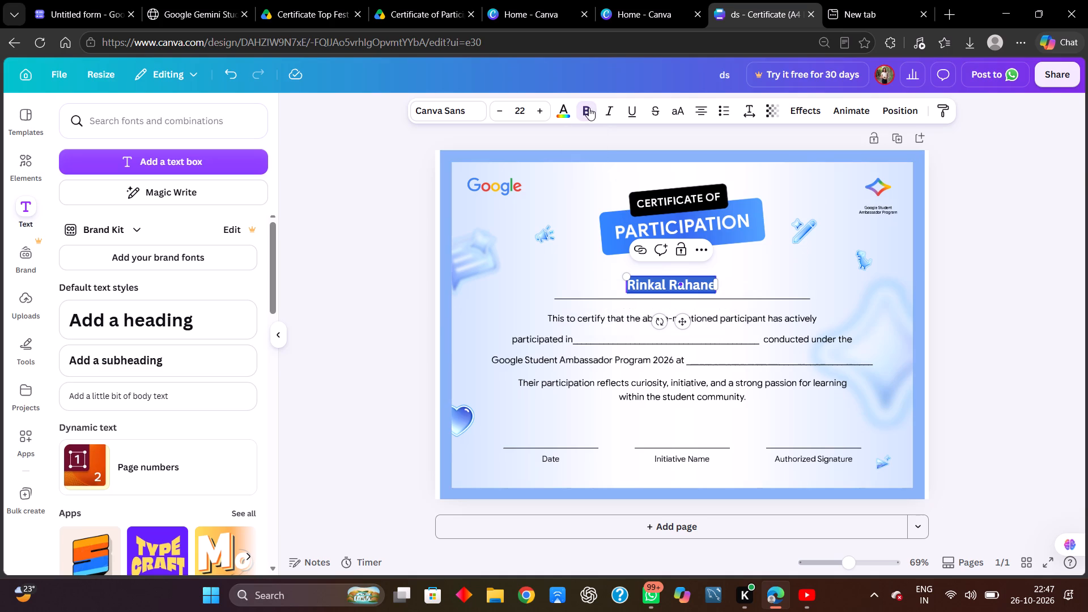
{"action": "left_click", "coordinate": [456, 113]}
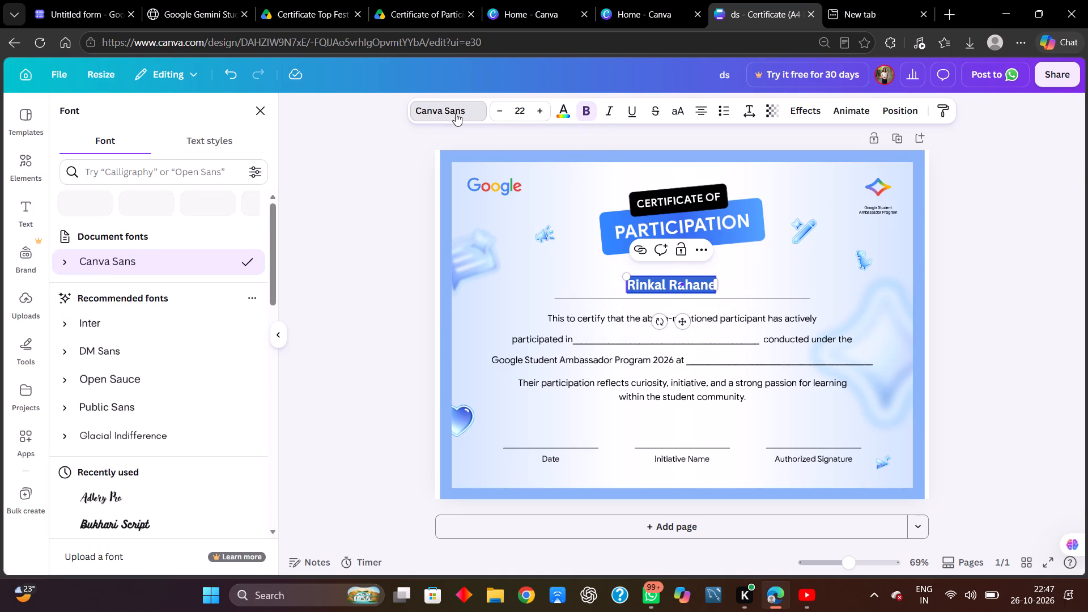
{"action": "scroll", "coordinate": [163, 363], "scroll_direction": "down", "scroll_amount": 1}
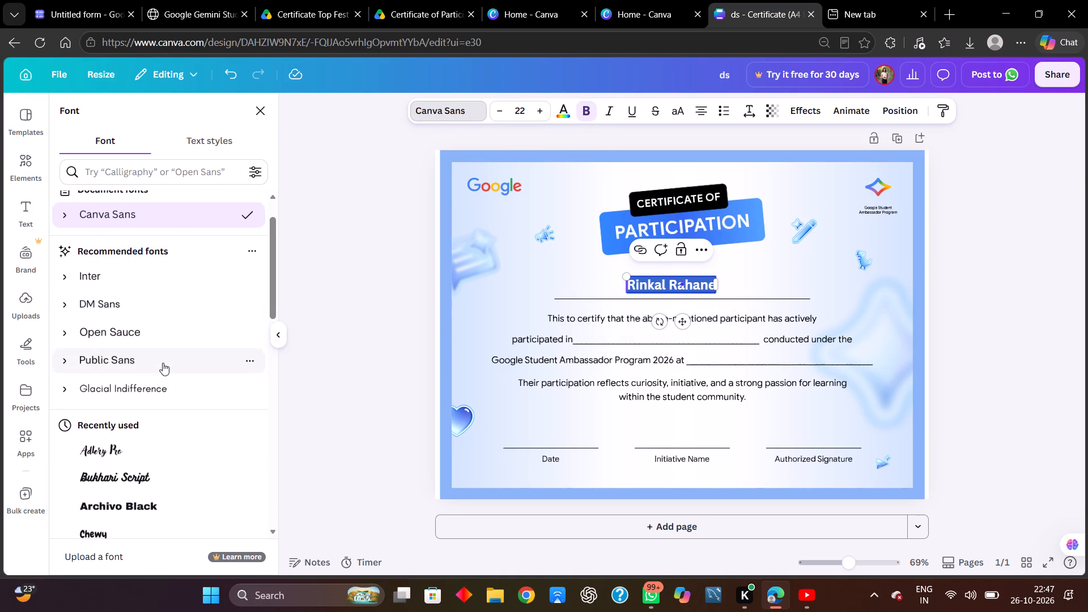
{"action": "scroll", "coordinate": [163, 363], "scroll_direction": "down", "scroll_amount": 1}
{"action": "left_click", "coordinate": [156, 437]}
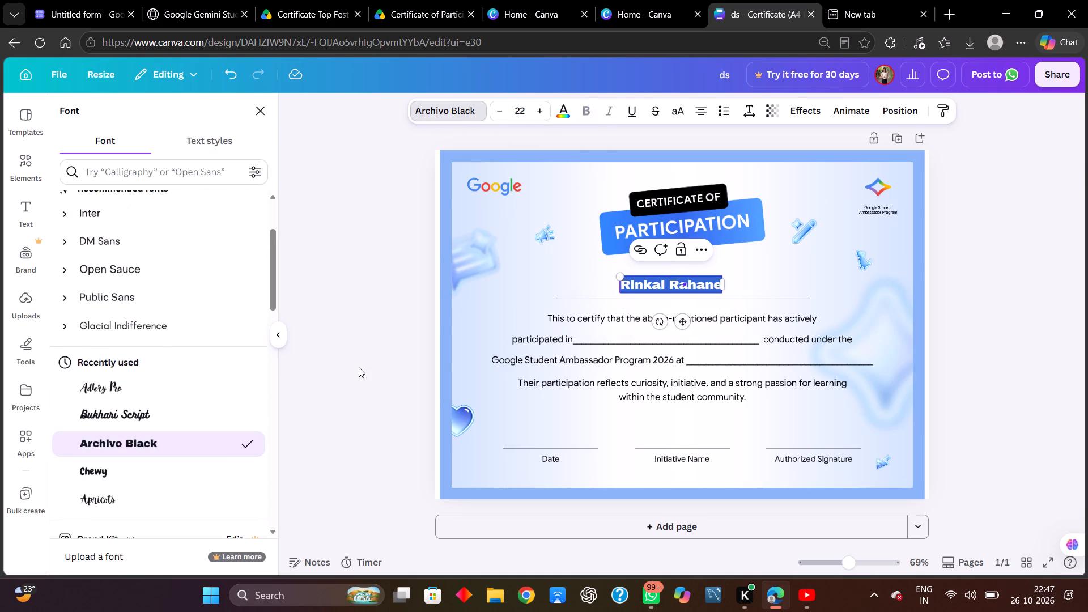
{"action": "left_click", "coordinate": [359, 367]}
{"action": "left_click", "coordinate": [487, 296]}
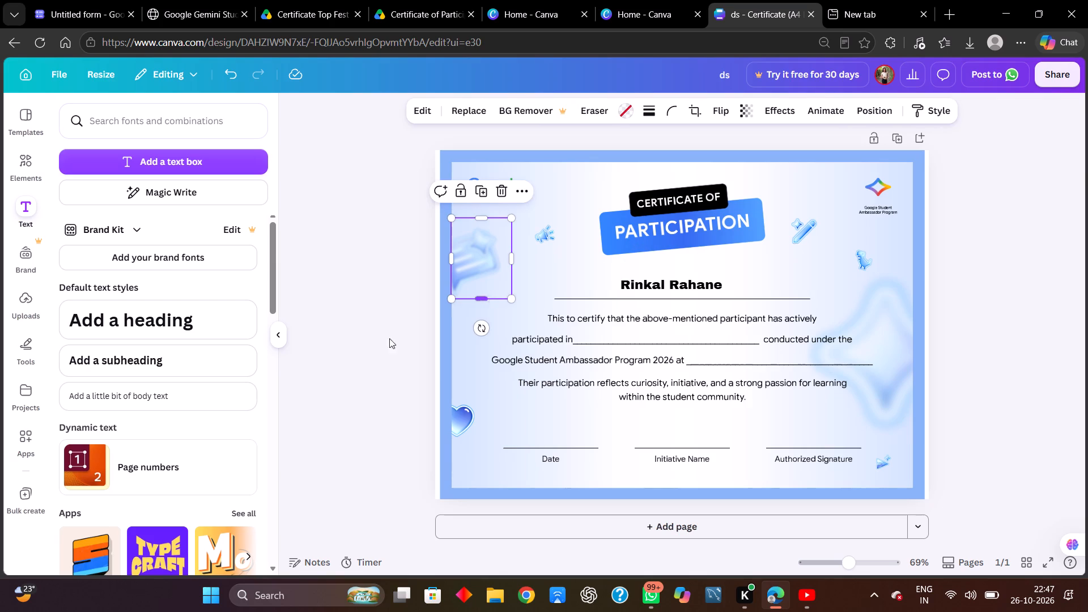
{"action": "left_click", "coordinate": [378, 352]}
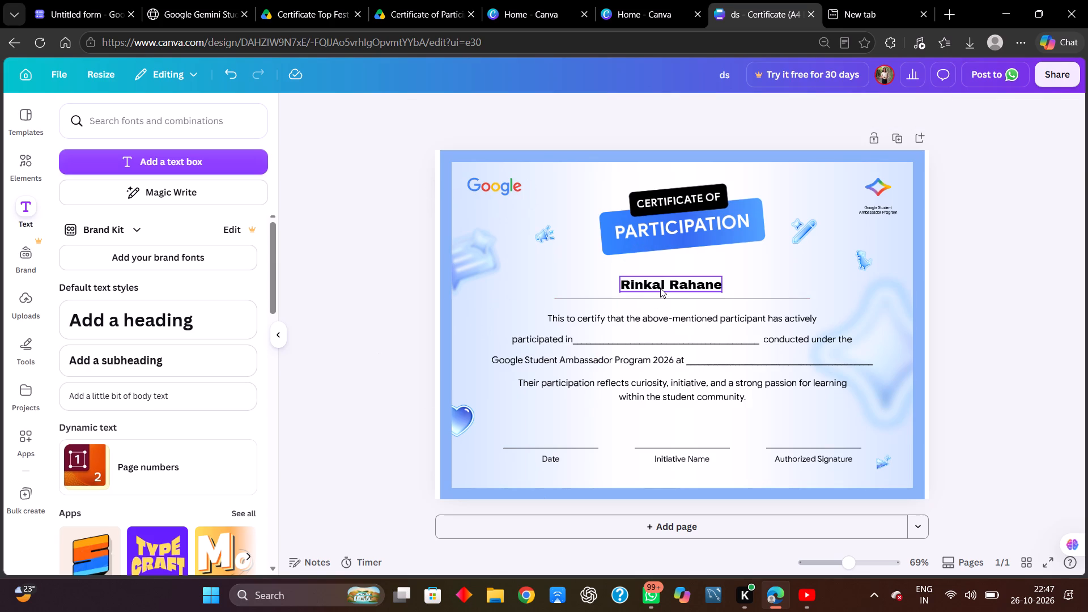
Nudge the restyled respondent's name so it sits centred just above the blank name line.
{"action": "left_click", "coordinate": [660, 288]}
{"action": "left_click_drag", "start_coordinate": [679, 321], "coordinate": [696, 320]}
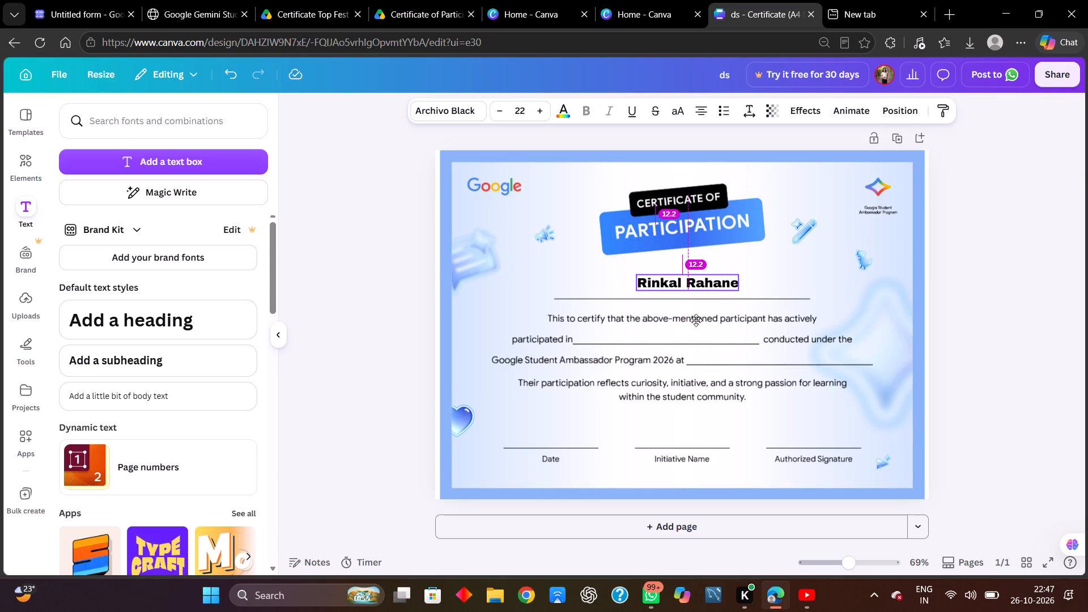
{"action": "left_click_drag", "start_coordinate": [696, 320], "coordinate": [692, 323]}
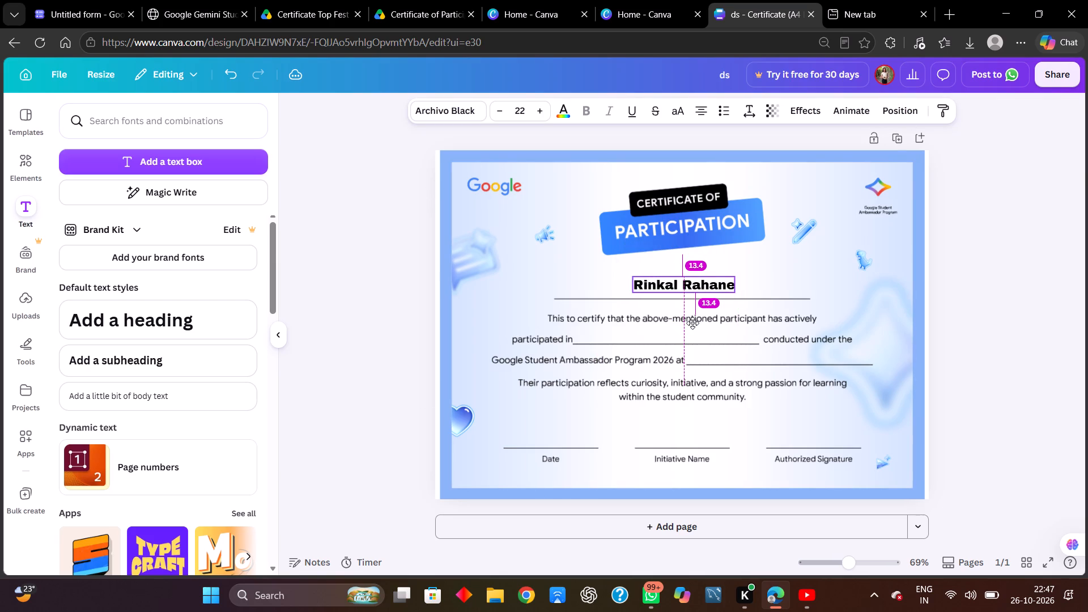
{"action": "left_click_drag", "start_coordinate": [692, 323], "coordinate": [694, 323]}
{"action": "left_click", "coordinate": [465, 289]}
{"action": "left_click", "coordinate": [406, 321]}
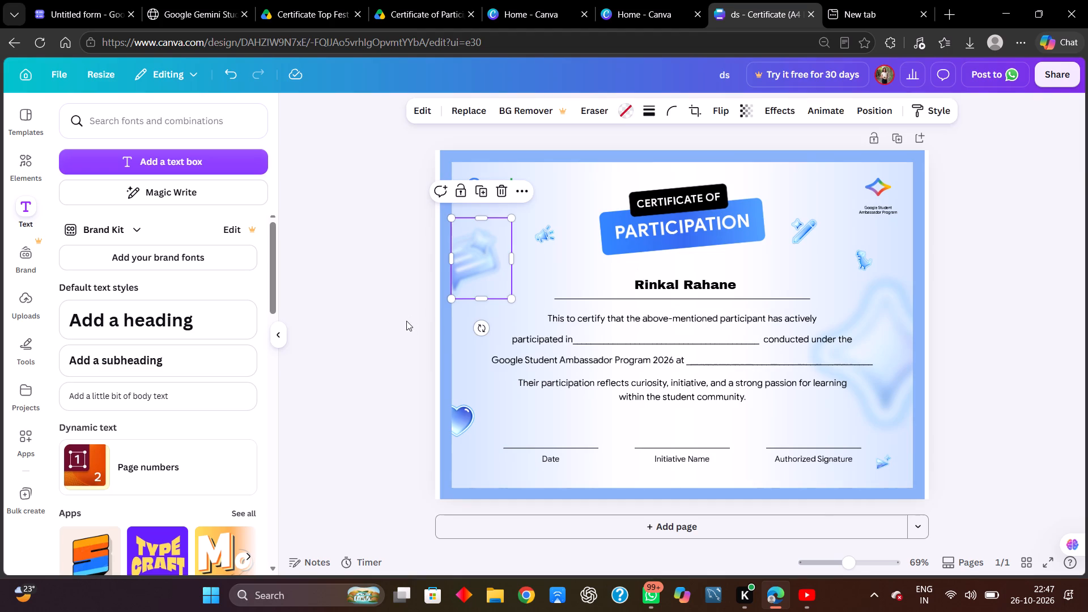
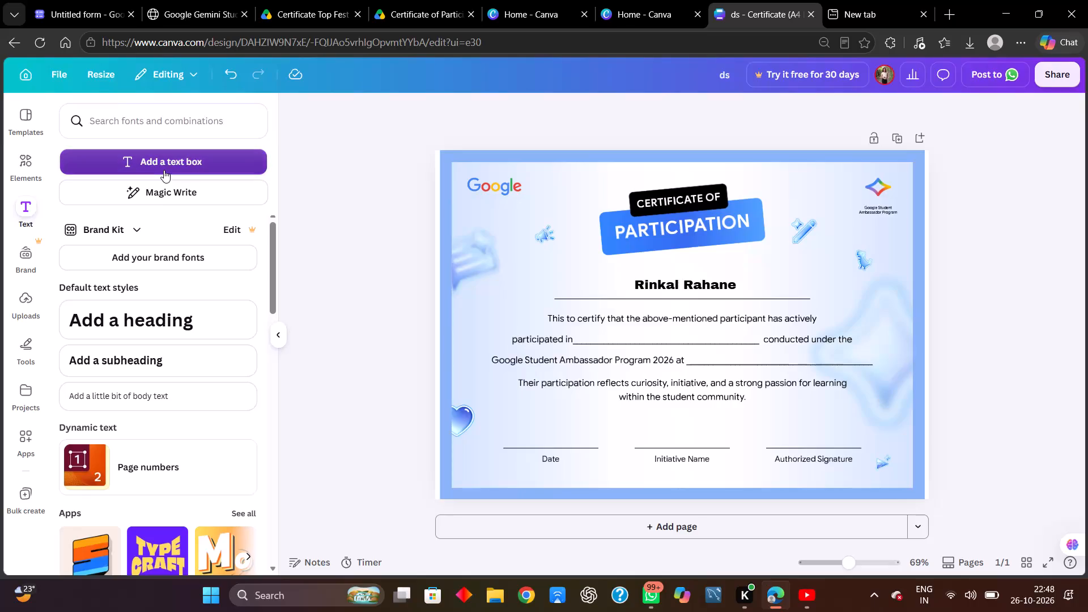
Add the text "Fest Stall Challenge" and move it onto the blank line following "participated in".
{"action": "key", "text": "ctrl+v"}
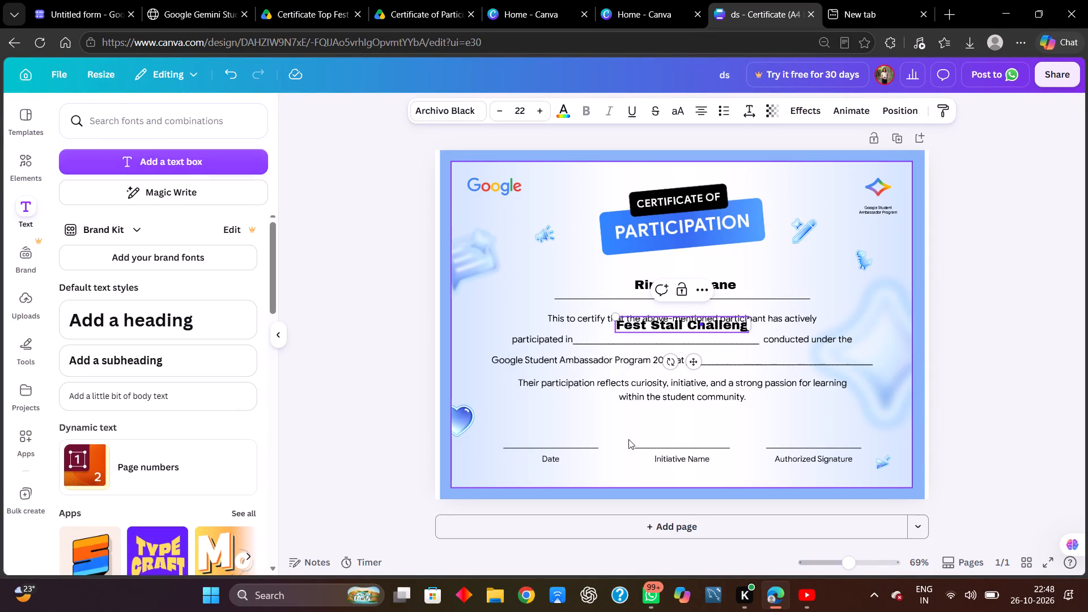
{"action": "key", "text": "e"}
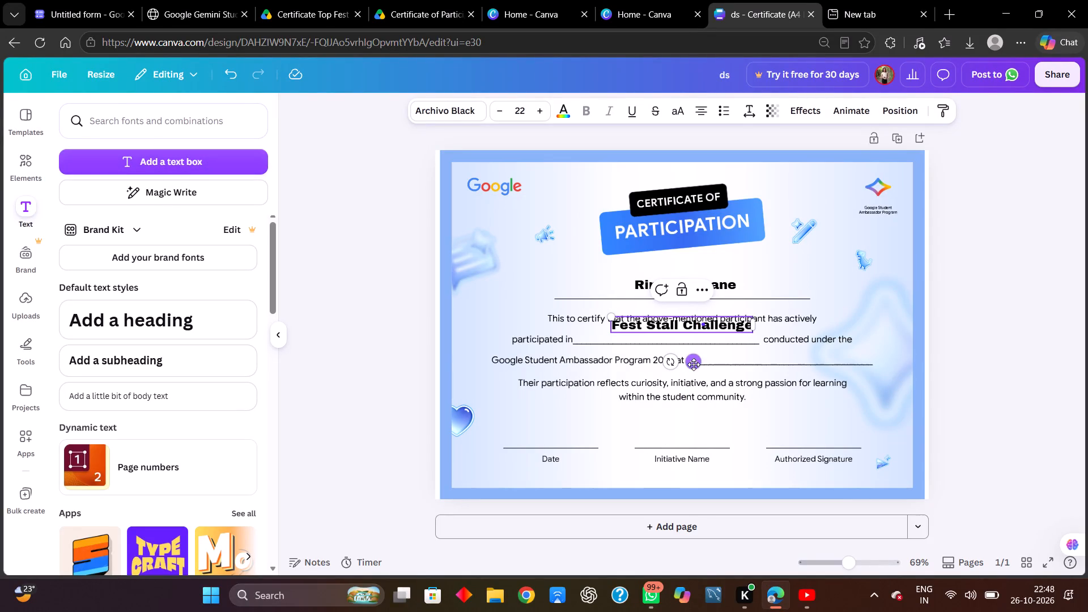
{"action": "left_click_drag", "start_coordinate": [694, 364], "coordinate": [681, 374]}
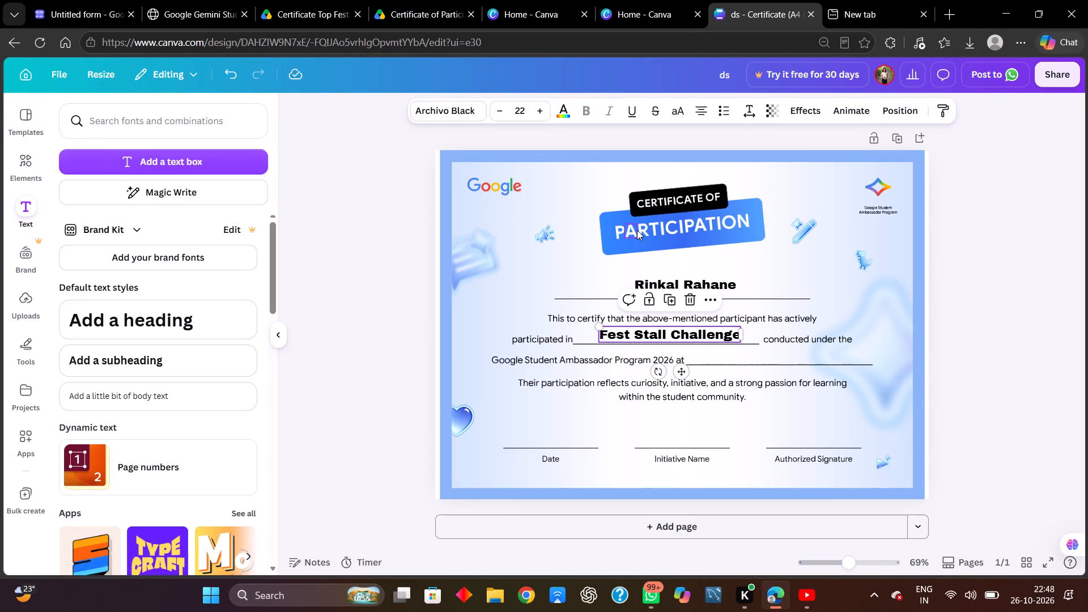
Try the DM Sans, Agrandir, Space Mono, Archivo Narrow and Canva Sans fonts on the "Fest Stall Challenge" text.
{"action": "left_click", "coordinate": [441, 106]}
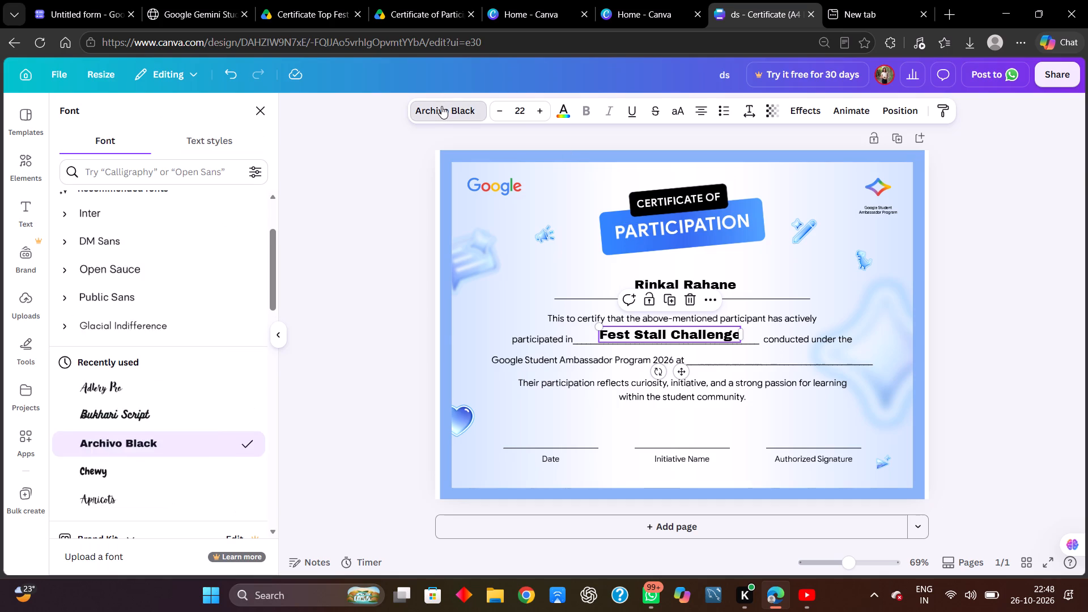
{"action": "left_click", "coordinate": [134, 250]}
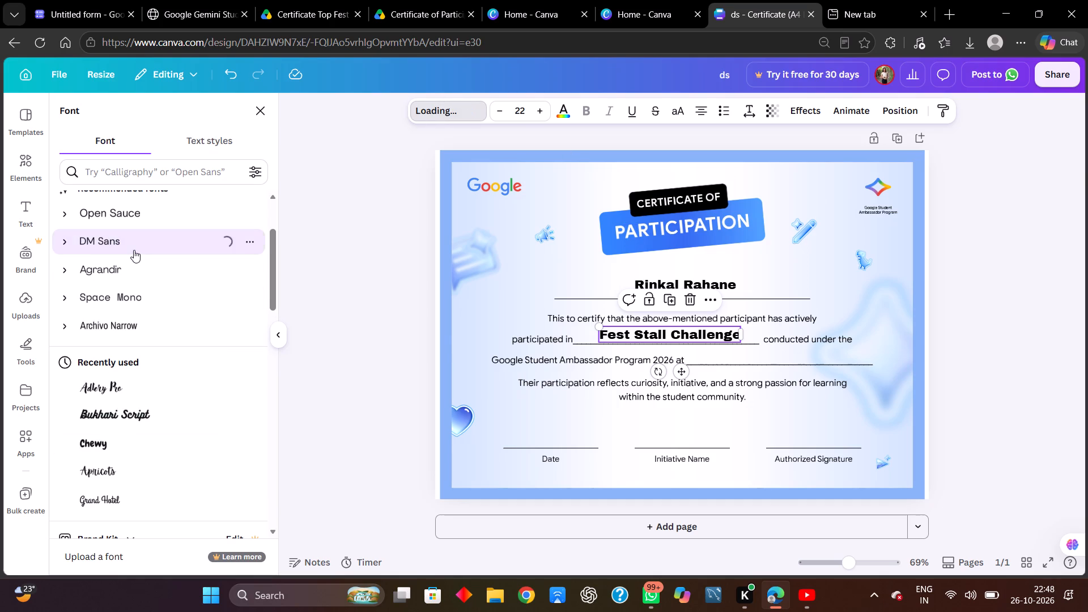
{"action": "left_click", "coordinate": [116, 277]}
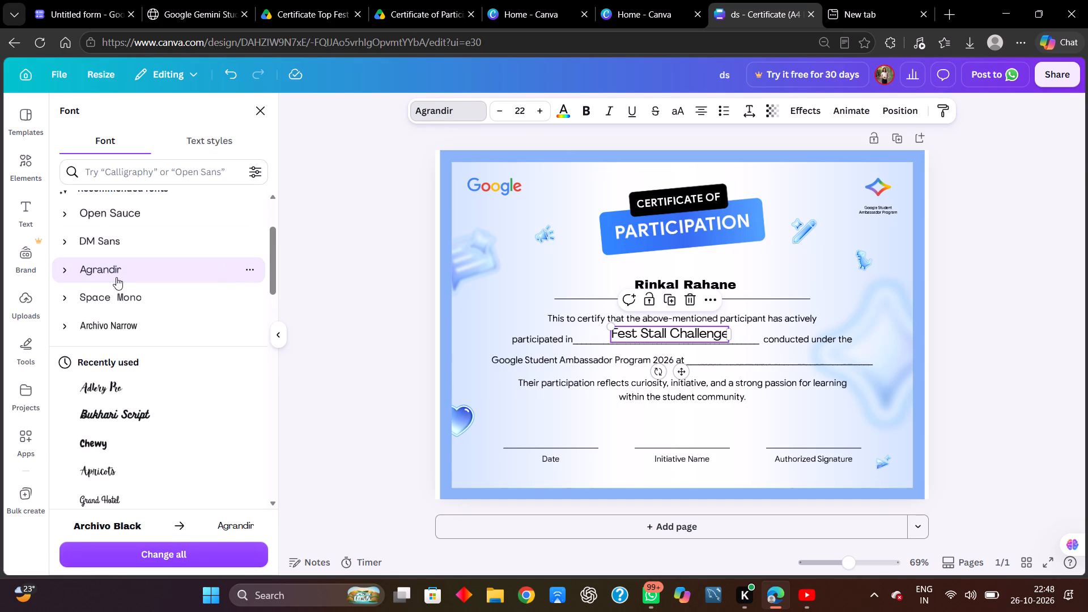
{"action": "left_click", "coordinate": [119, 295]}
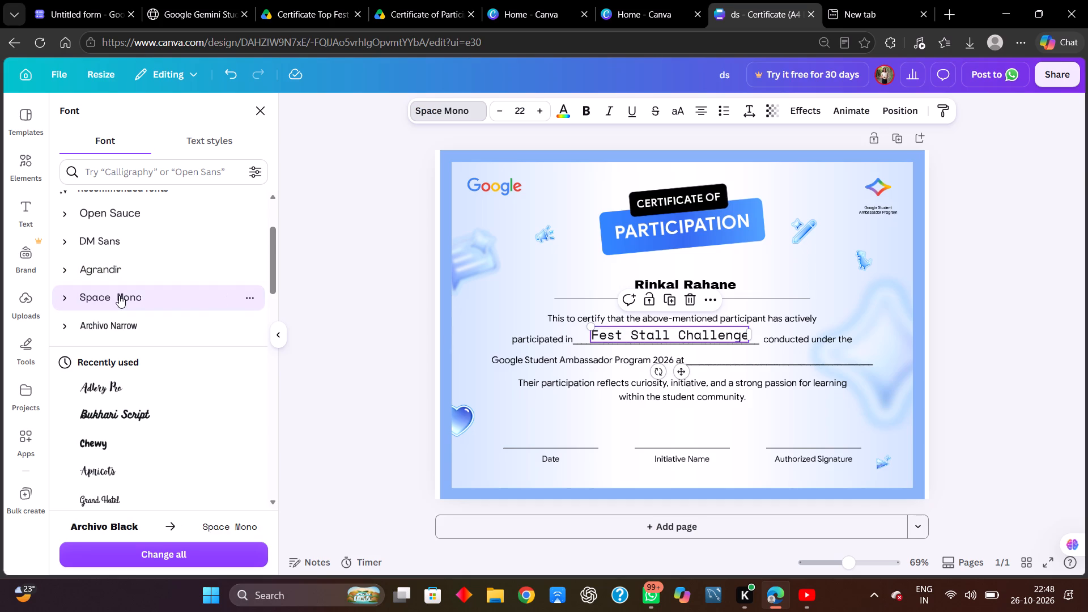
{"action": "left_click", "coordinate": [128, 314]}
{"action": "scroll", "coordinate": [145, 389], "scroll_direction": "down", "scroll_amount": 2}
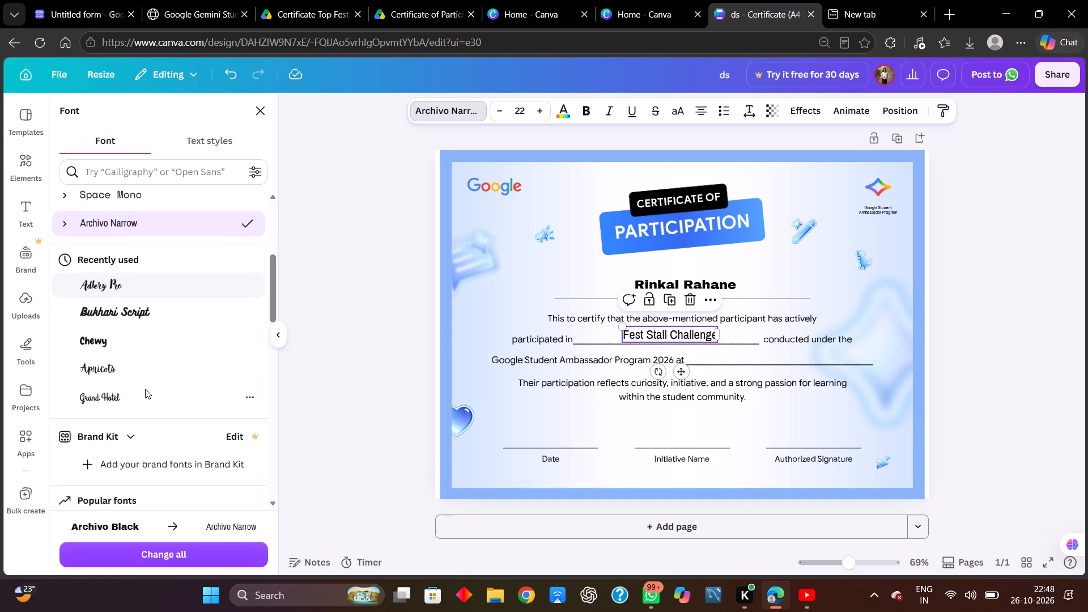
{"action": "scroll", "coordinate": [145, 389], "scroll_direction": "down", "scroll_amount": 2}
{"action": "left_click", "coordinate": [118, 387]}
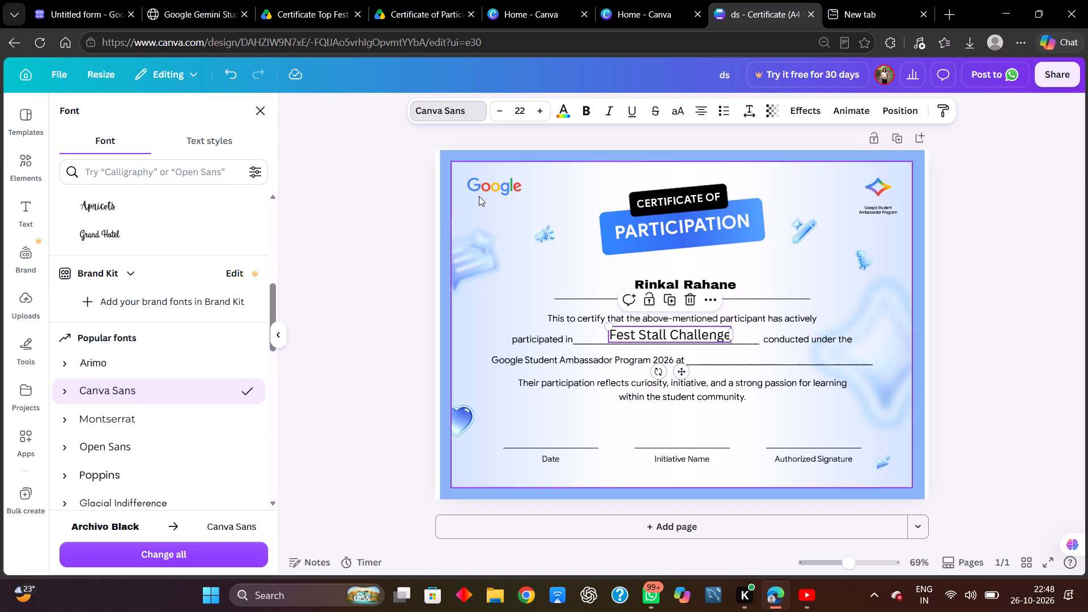
Reduce the "Fest Stall Challenge" text to size 17 and set its font to Montserrat.
{"action": "triple_click", "coordinate": [499, 111]}
{"action": "left_click", "coordinate": [499, 111]}
{"action": "left_click", "coordinate": [499, 111]}
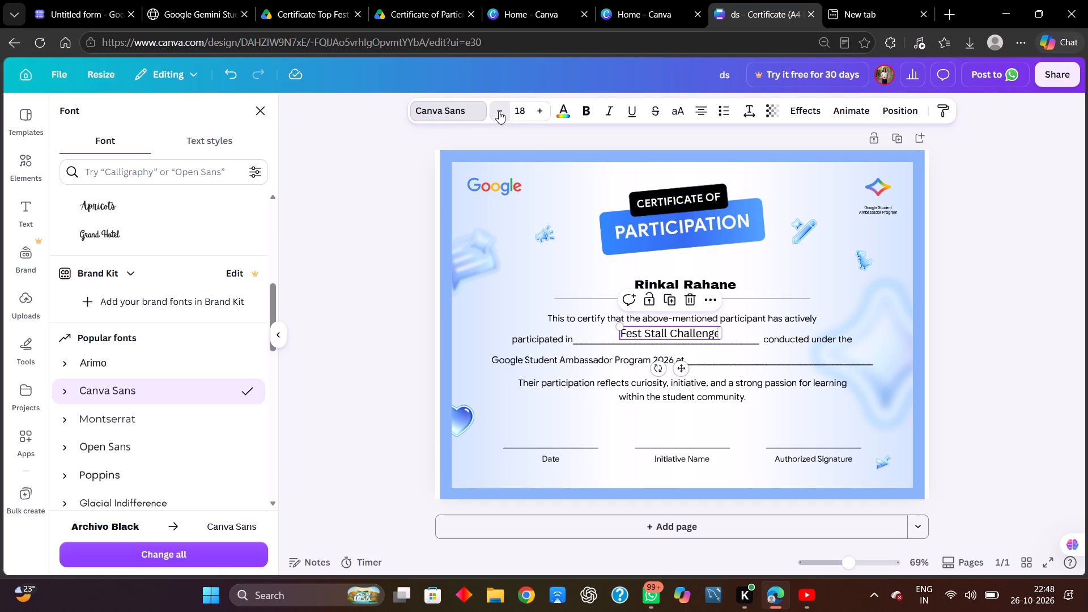
{"action": "left_click", "coordinate": [184, 423]}
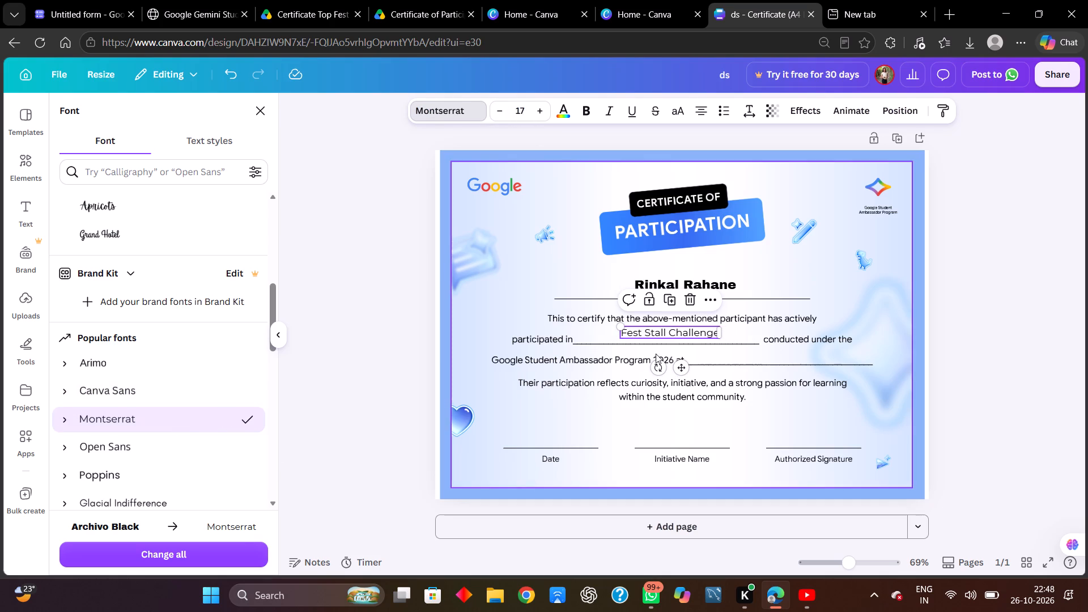
Nudge the "Fest Stall Challenge" text so it sits just above the blank line after "participated in".
{"action": "left_click", "coordinate": [681, 363]}
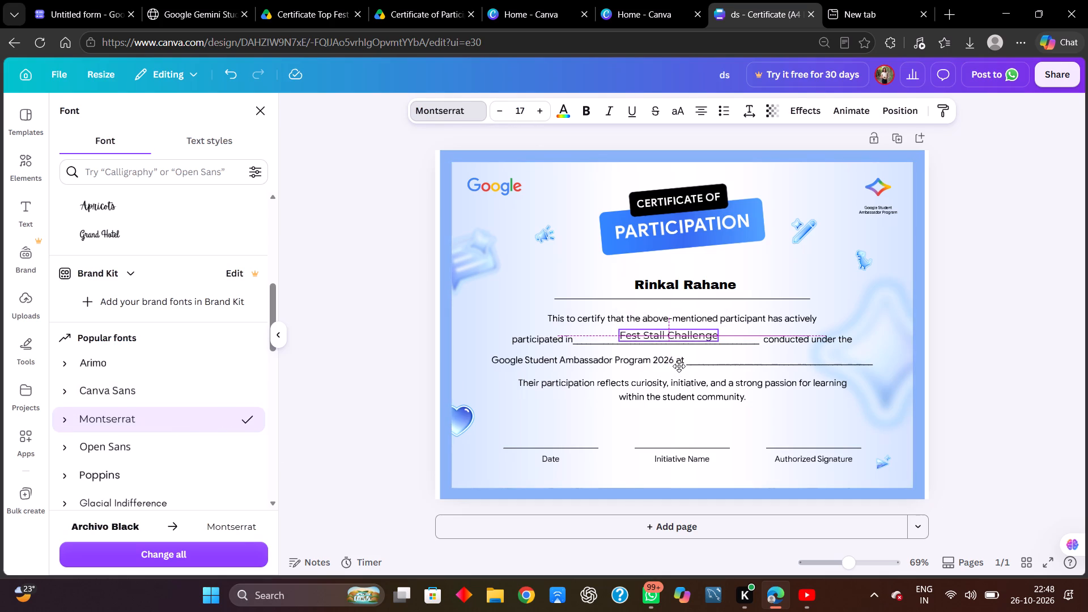
{"action": "left_click", "coordinate": [329, 377]}
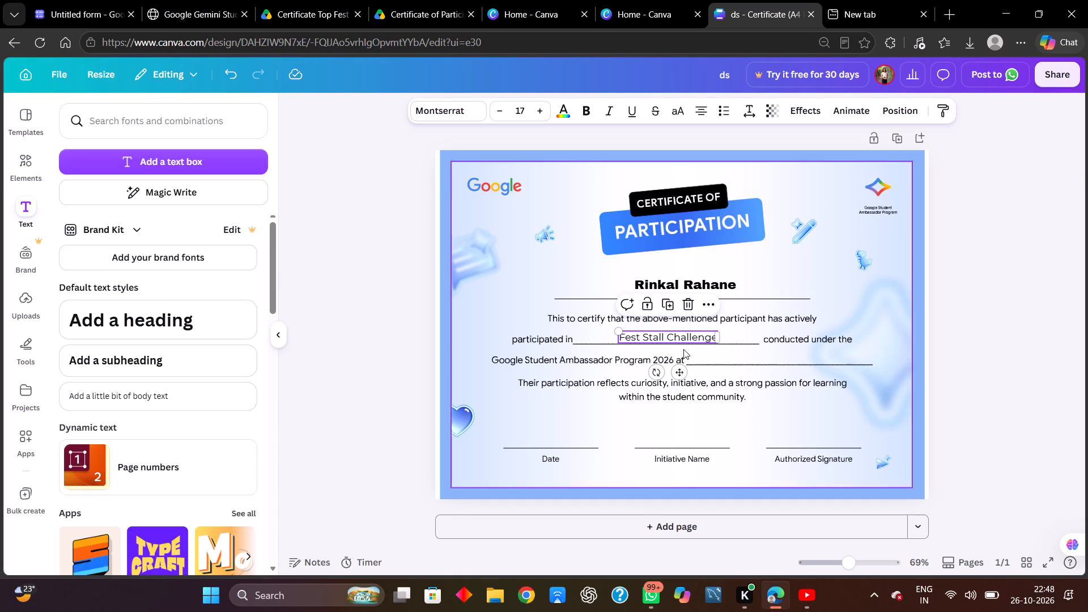
{"action": "left_click", "coordinate": [679, 369]}
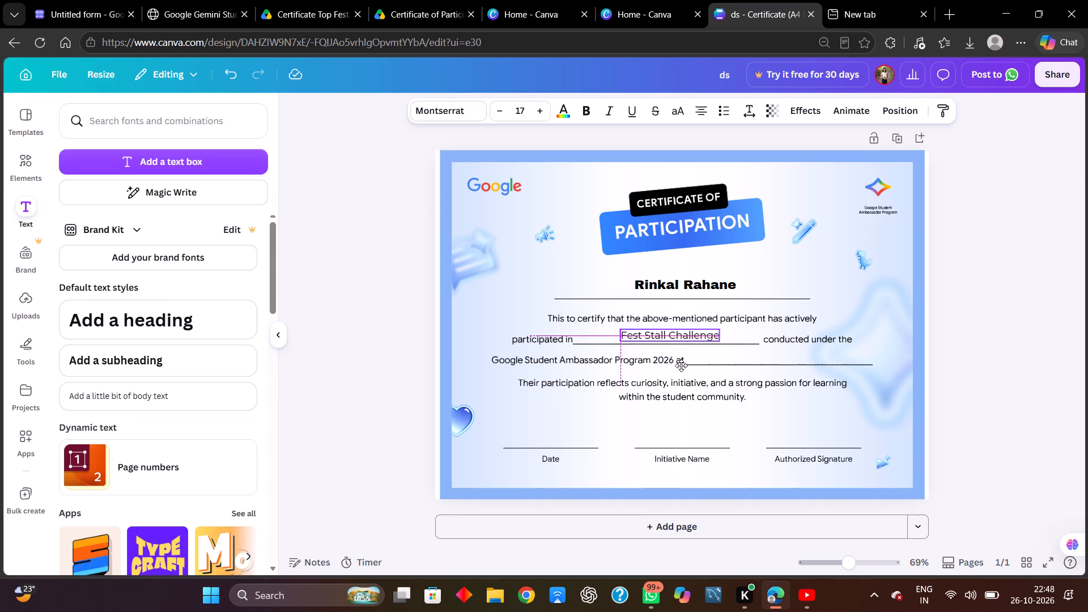
{"action": "left_click", "coordinate": [359, 346]}
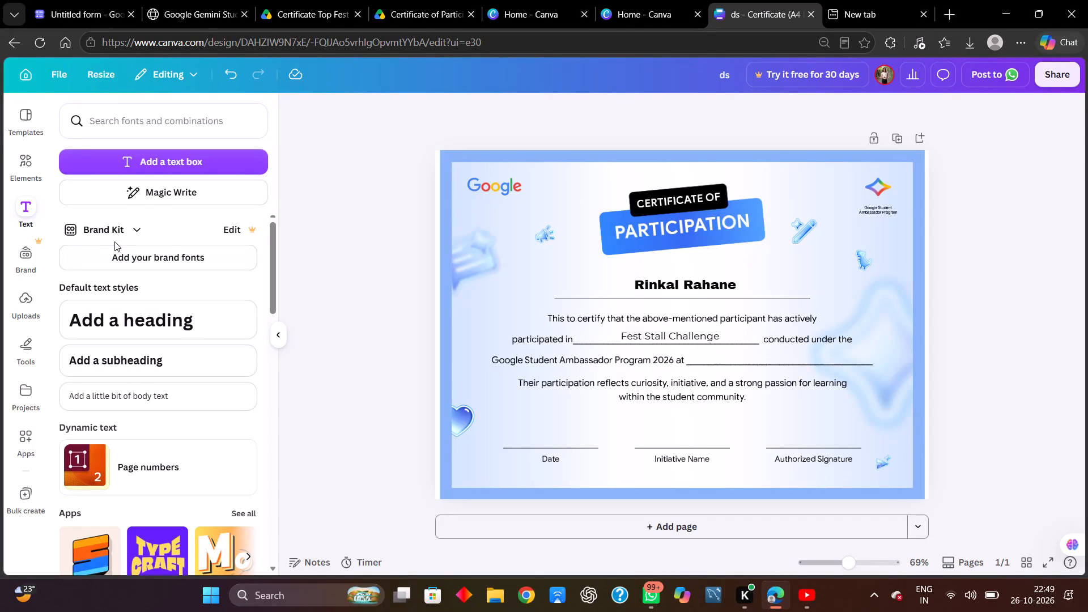
Add a "Sanjivani University" text box at size 17 and place it on the blank line after "Google Student Ambassador Program 2026 at".
{"action": "left_click", "coordinate": [136, 168]}
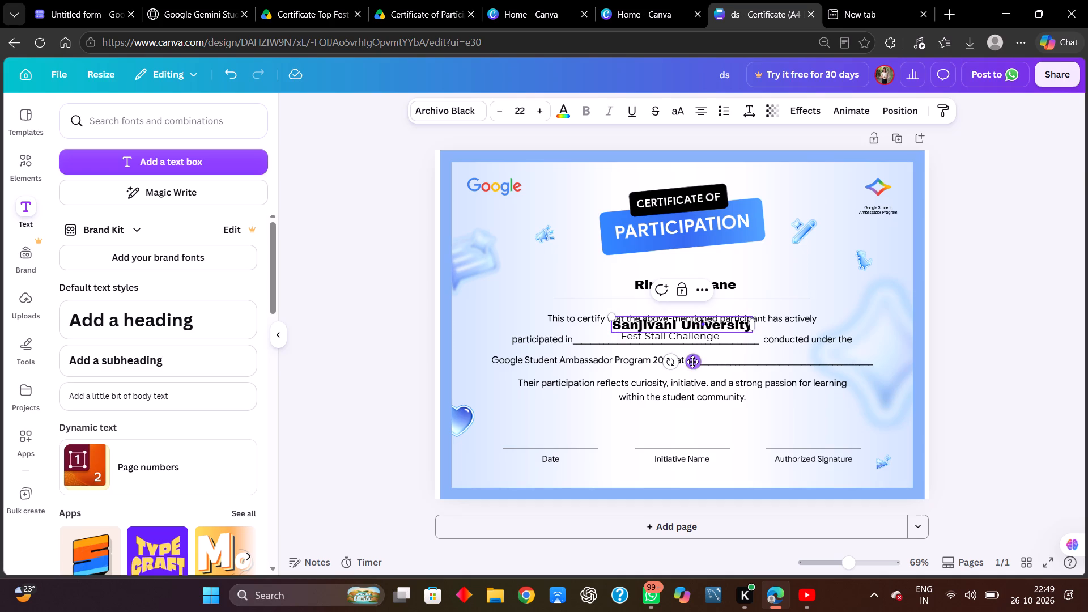
{"action": "left_click_drag", "start_coordinate": [692, 362], "coordinate": [776, 392]}
{"action": "triple_click", "coordinate": [509, 110]}
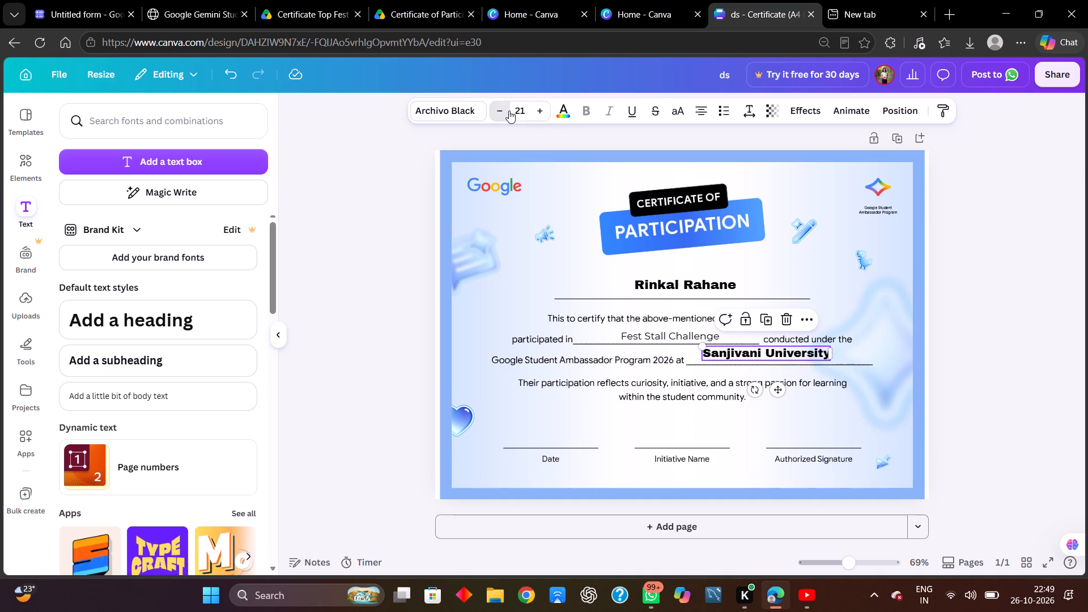
{"action": "double_click", "coordinate": [509, 110]}
{"action": "left_click_drag", "start_coordinate": [776, 386], "coordinate": [780, 394]}
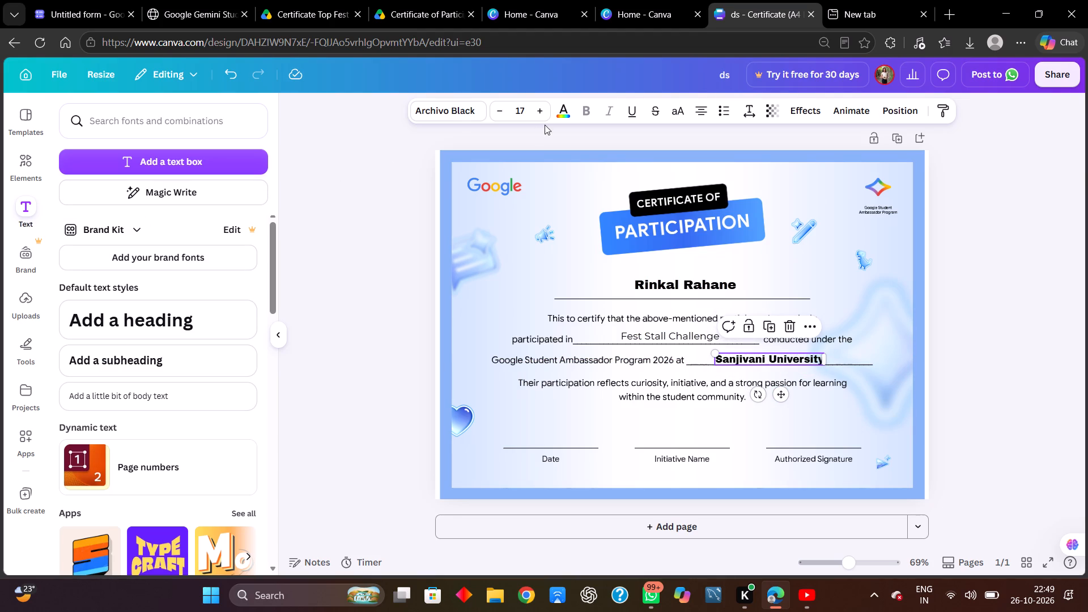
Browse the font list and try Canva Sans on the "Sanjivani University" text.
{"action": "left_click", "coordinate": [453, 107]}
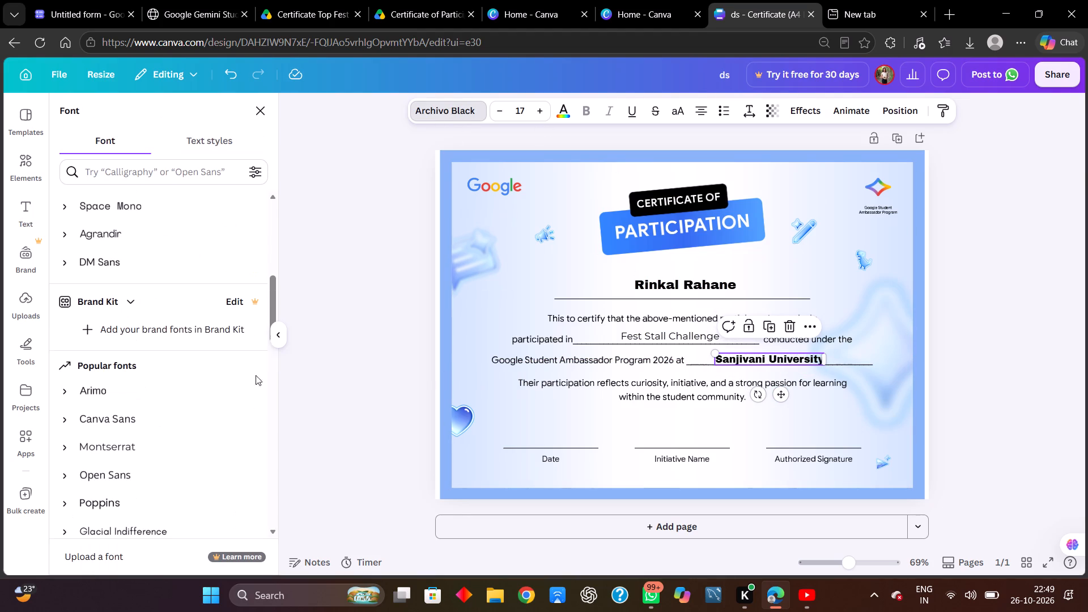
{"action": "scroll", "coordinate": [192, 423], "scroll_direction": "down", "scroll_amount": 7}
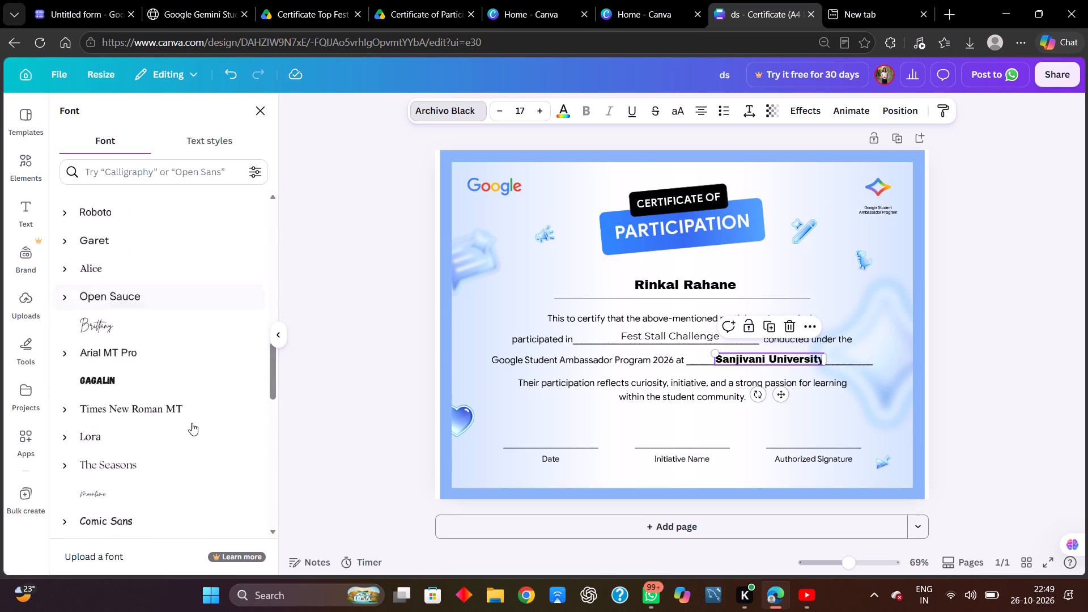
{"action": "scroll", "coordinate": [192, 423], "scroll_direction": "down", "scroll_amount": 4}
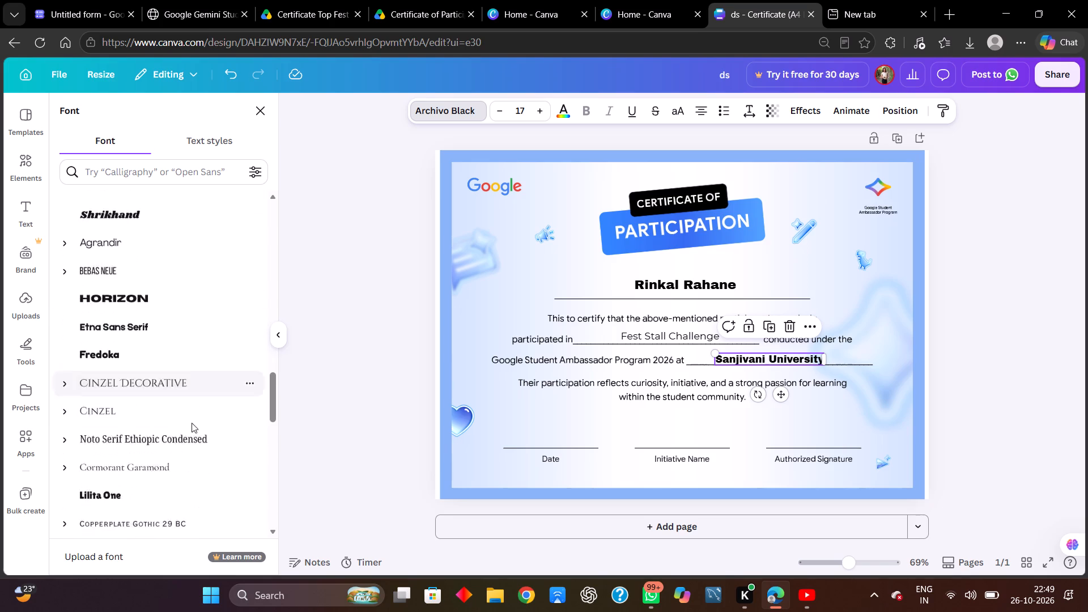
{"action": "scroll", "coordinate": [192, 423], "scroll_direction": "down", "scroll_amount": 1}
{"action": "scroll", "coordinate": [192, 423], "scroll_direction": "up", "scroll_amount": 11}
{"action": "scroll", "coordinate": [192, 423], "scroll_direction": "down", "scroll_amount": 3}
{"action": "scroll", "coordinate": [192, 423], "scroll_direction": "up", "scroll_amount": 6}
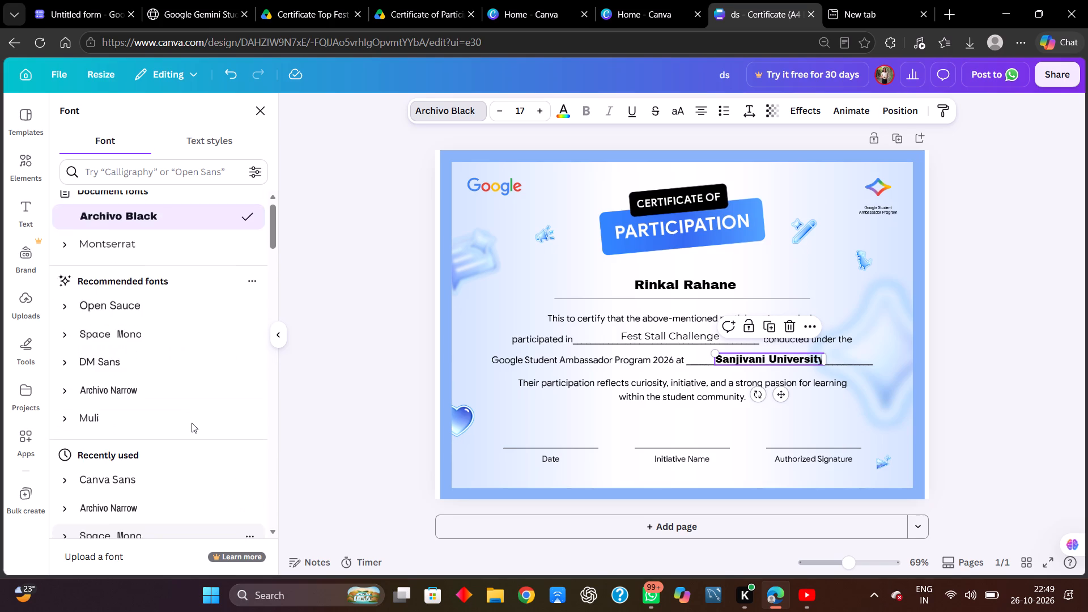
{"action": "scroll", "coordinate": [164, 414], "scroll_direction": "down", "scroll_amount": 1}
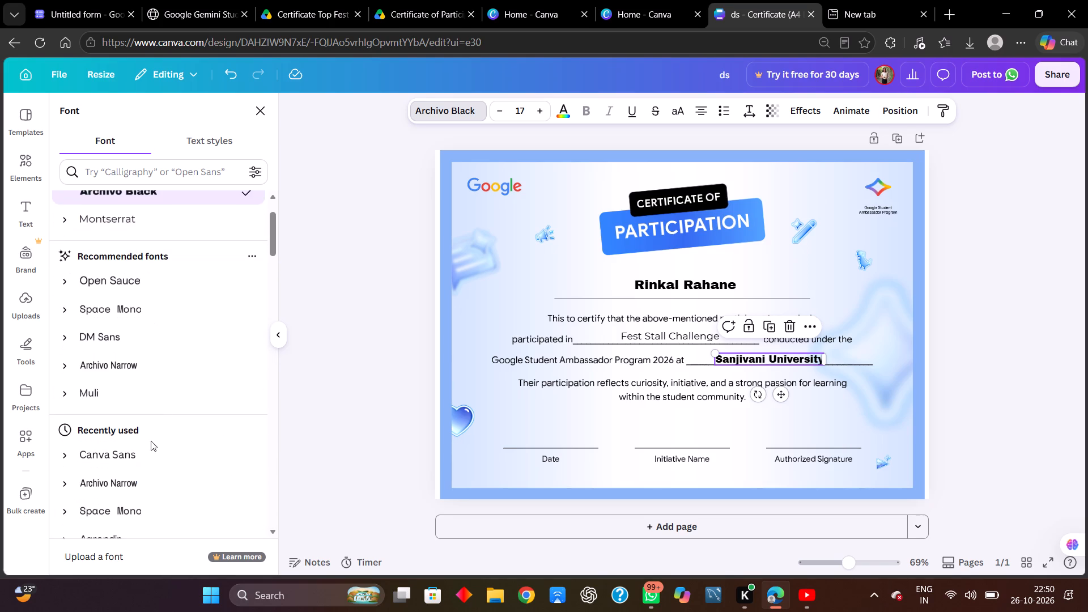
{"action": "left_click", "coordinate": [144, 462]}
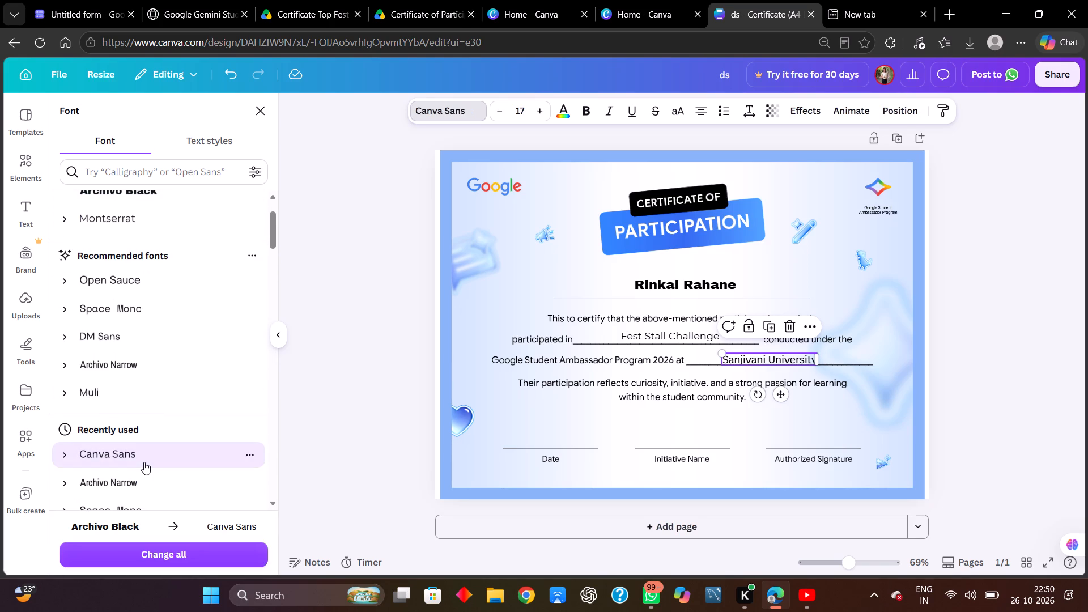
Nudge the "Sanjivani University" text slightly upward so it sits just above its blank line.
{"action": "left_click", "coordinate": [784, 396]}
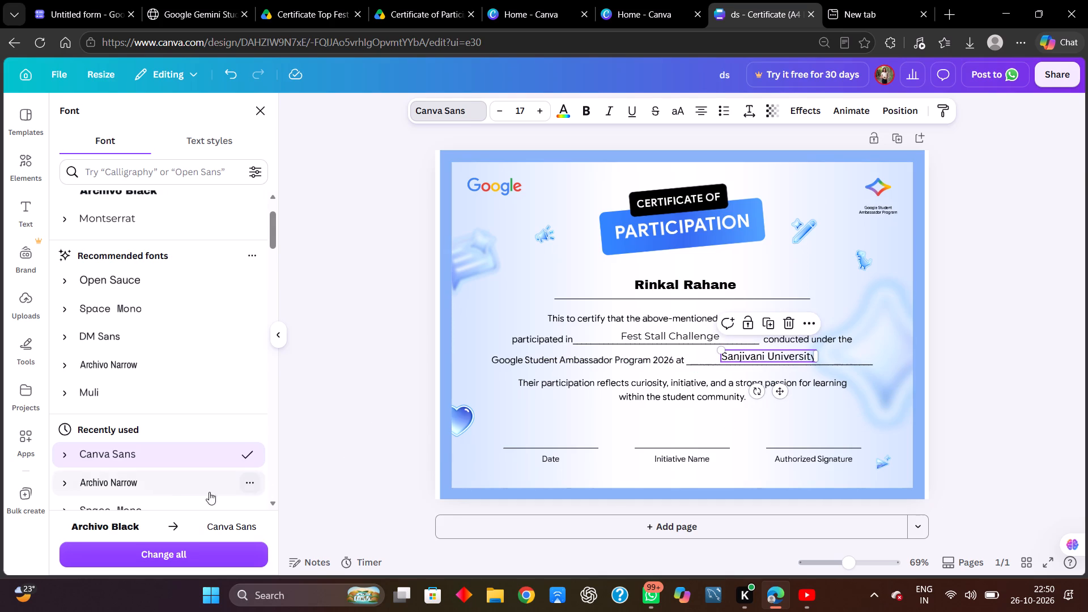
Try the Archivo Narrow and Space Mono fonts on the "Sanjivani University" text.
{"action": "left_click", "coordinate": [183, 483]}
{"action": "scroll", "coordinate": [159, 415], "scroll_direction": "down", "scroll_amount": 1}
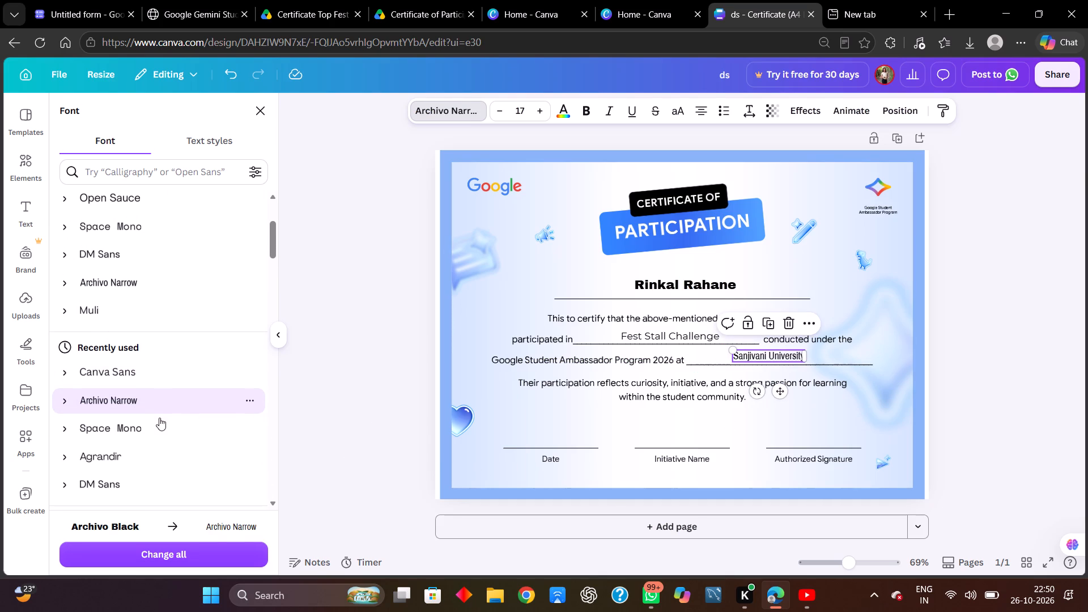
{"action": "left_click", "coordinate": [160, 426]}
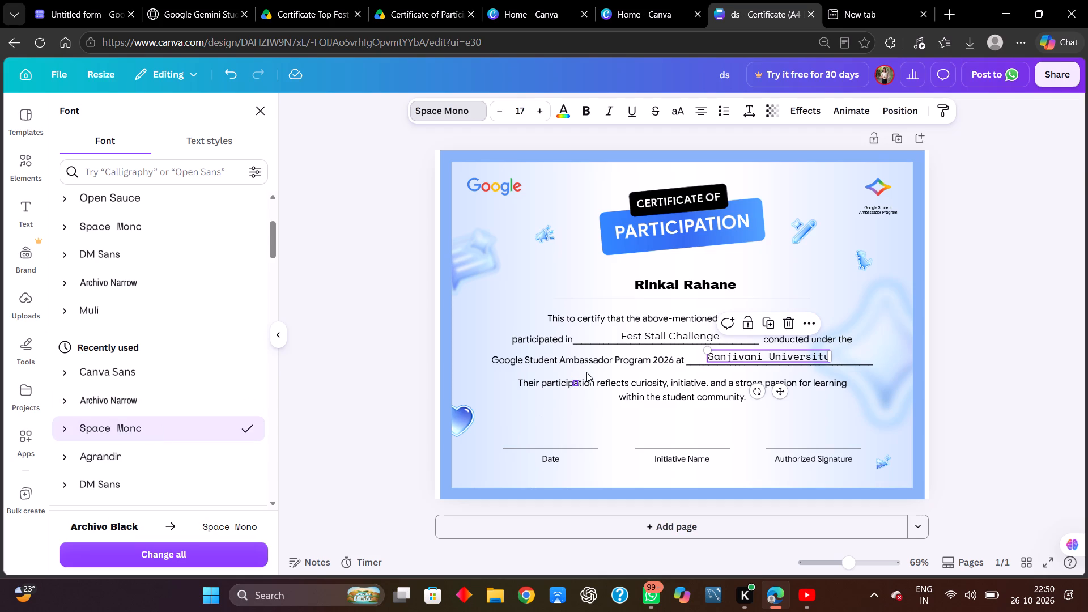
Check the font used for "Fest Stall Challenge" and apply the same Montserrat font to the "Sanjivani University" text.
{"action": "left_click", "coordinate": [648, 338]}
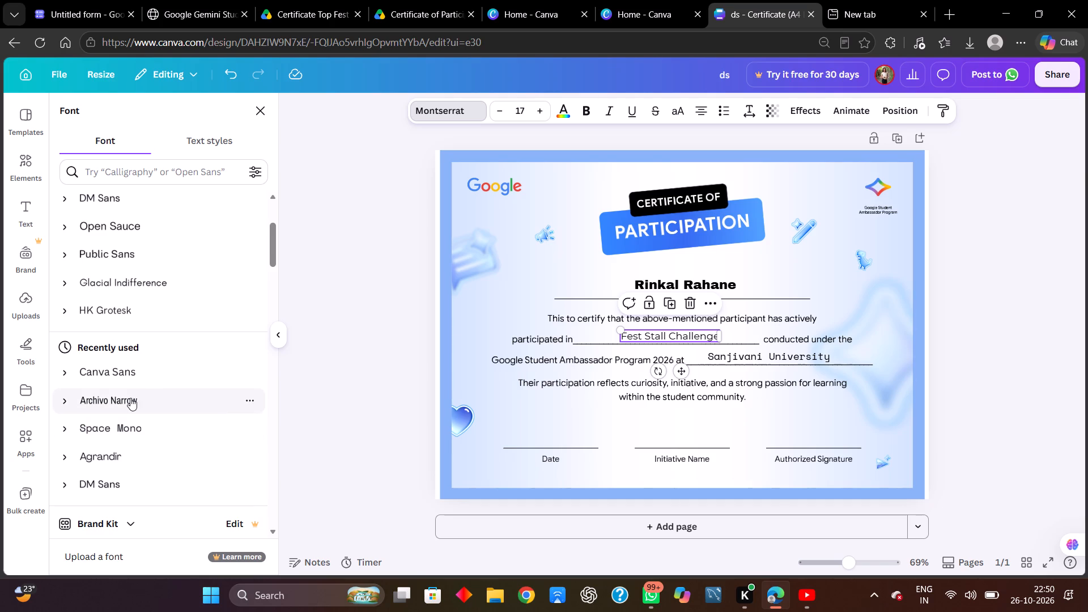
{"action": "scroll", "coordinate": [130, 398], "scroll_direction": "down", "scroll_amount": 1}
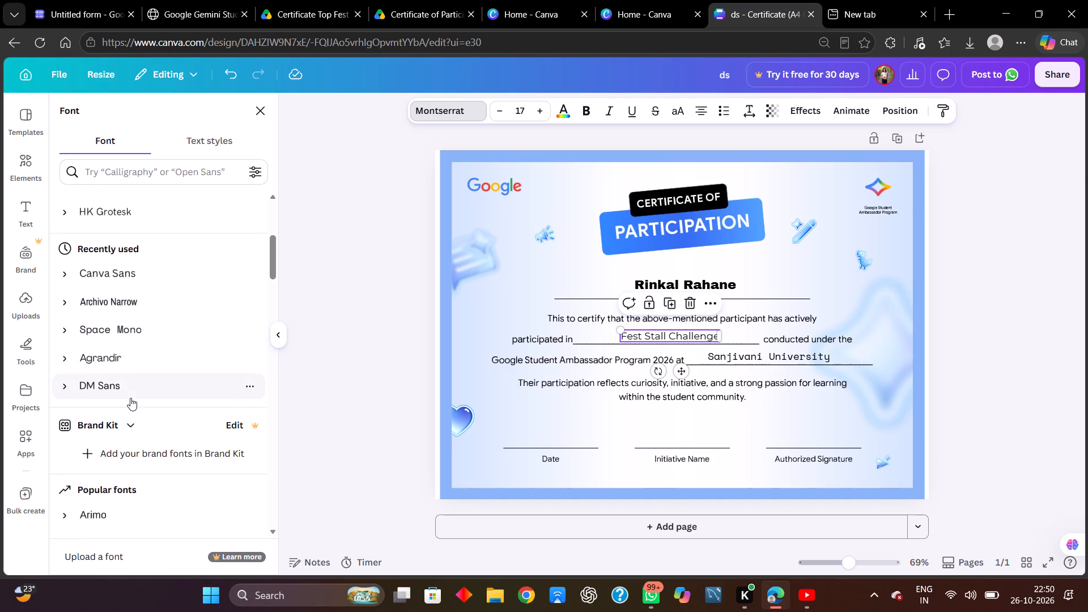
{"action": "scroll", "coordinate": [173, 325], "scroll_direction": "down", "scroll_amount": 2}
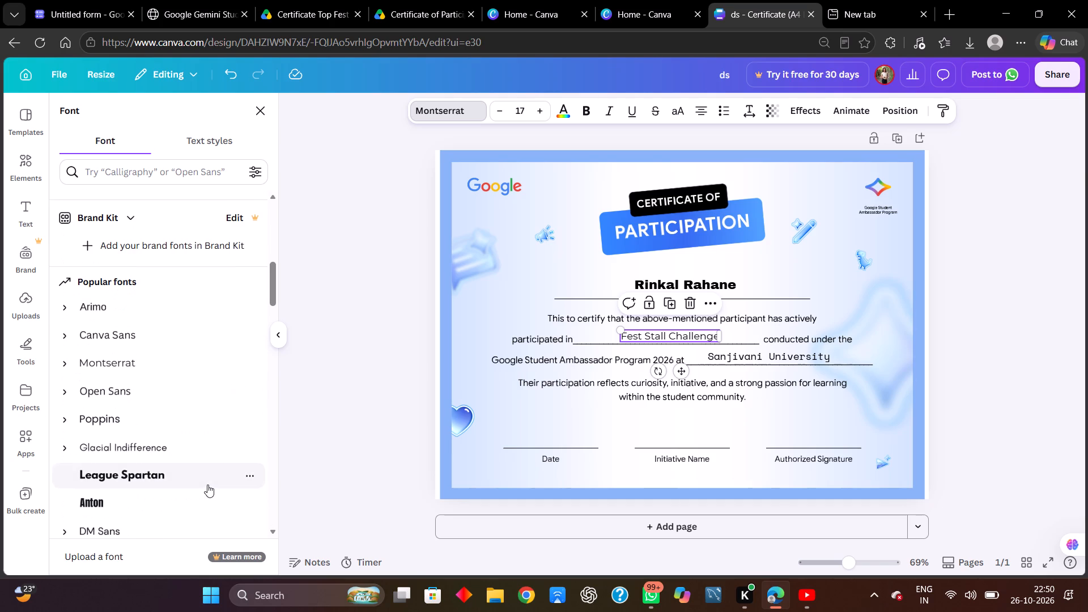
{"action": "left_click", "coordinate": [773, 354]}
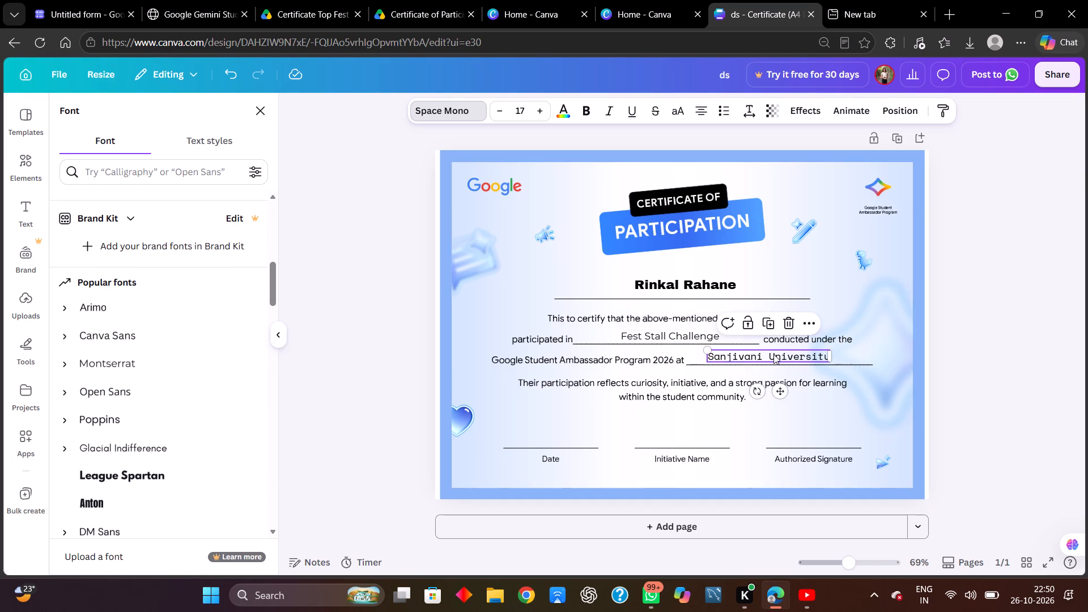
{"action": "left_click", "coordinate": [158, 374]}
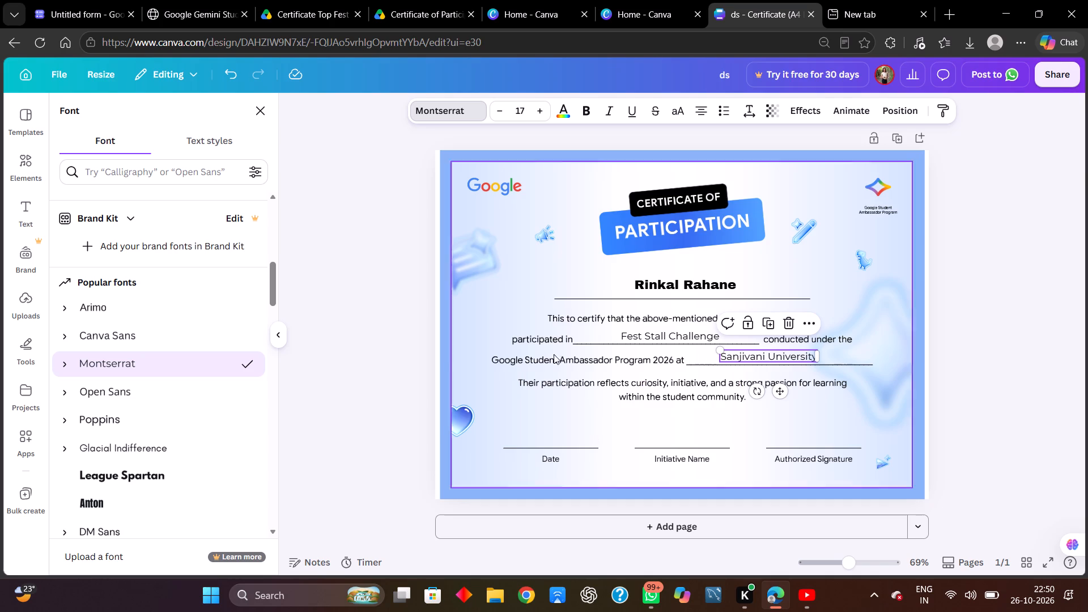
{"action": "left_click", "coordinate": [378, 424]}
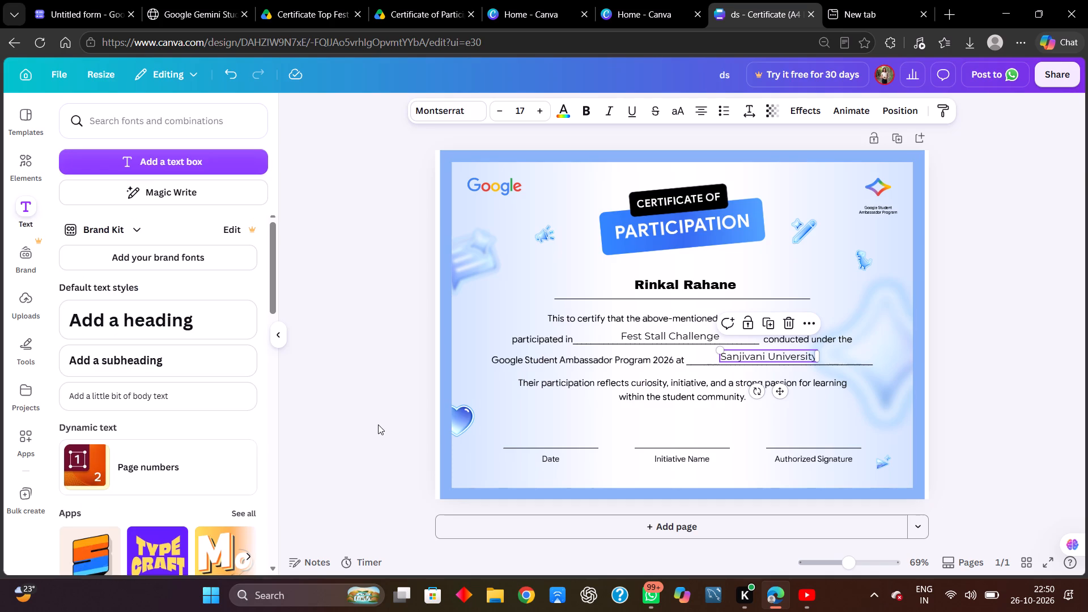
{"action": "left_click", "coordinate": [972, 384]}
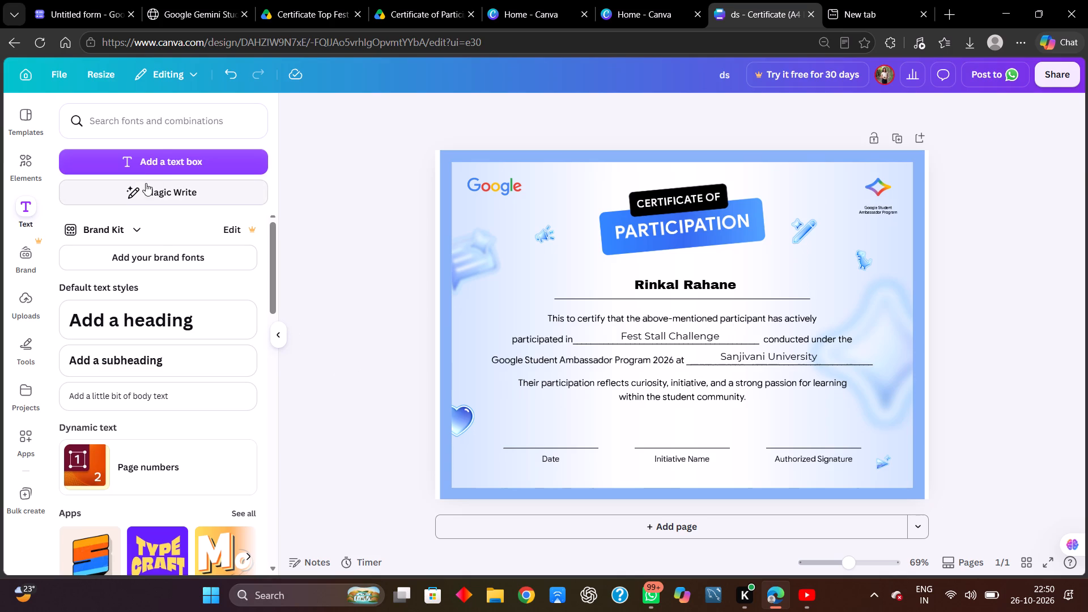
Add a text box just above the Date line in the certificate footer and enter "04 Oct 2026".
{"action": "left_click", "coordinate": [163, 151]}
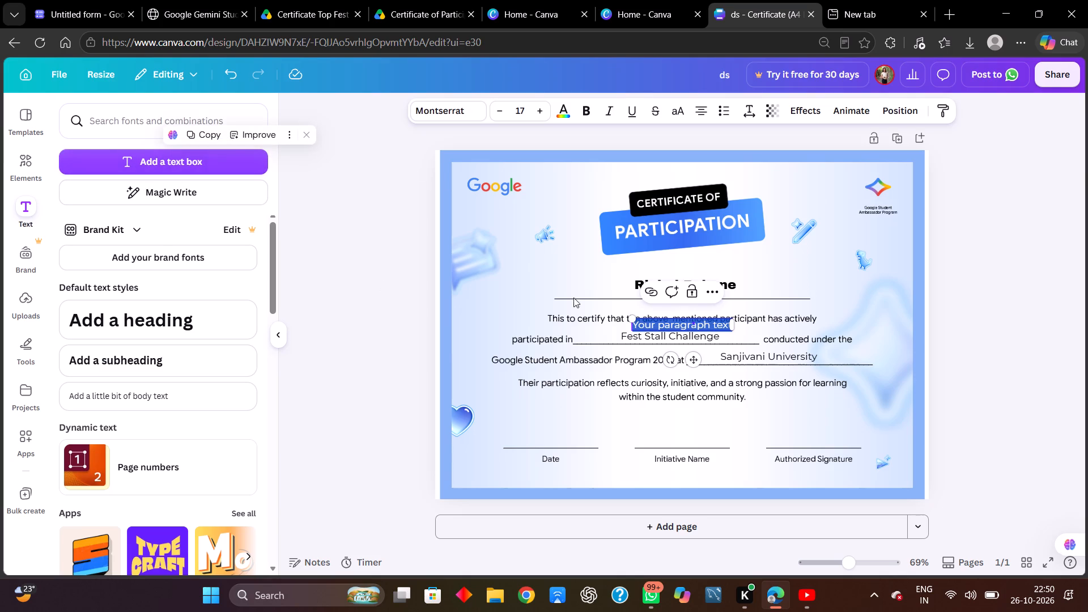
{"action": "left_click_drag", "start_coordinate": [694, 359], "coordinate": [567, 475]}
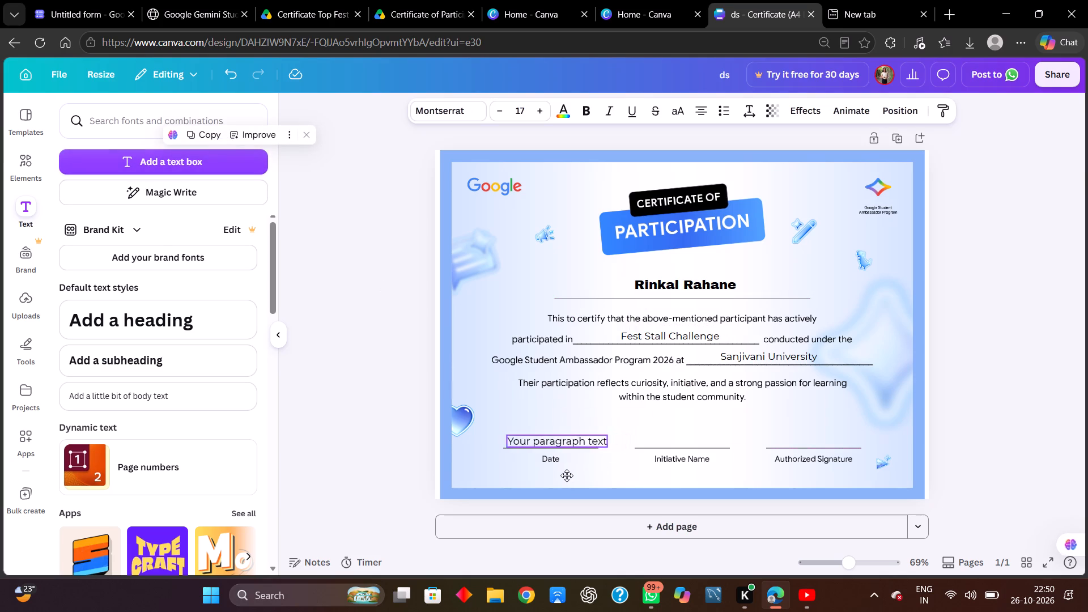
{"action": "left_click_drag", "start_coordinate": [567, 475], "coordinate": [564, 473]}
{"action": "double_click", "coordinate": [568, 442]}
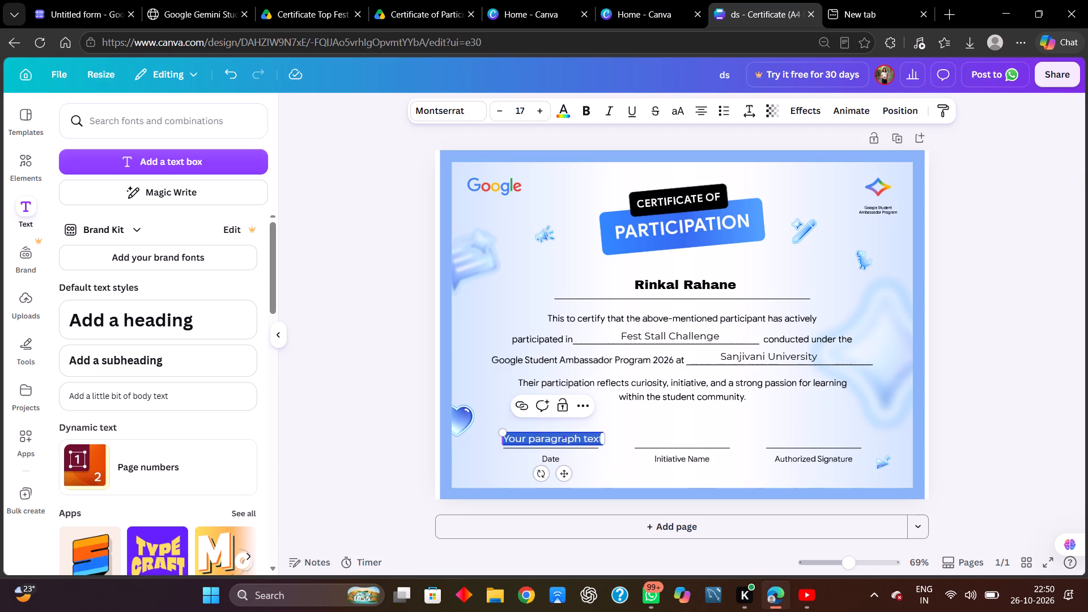
{"action": "type", "text": "04"}
{"action": "key", "text": "space"}
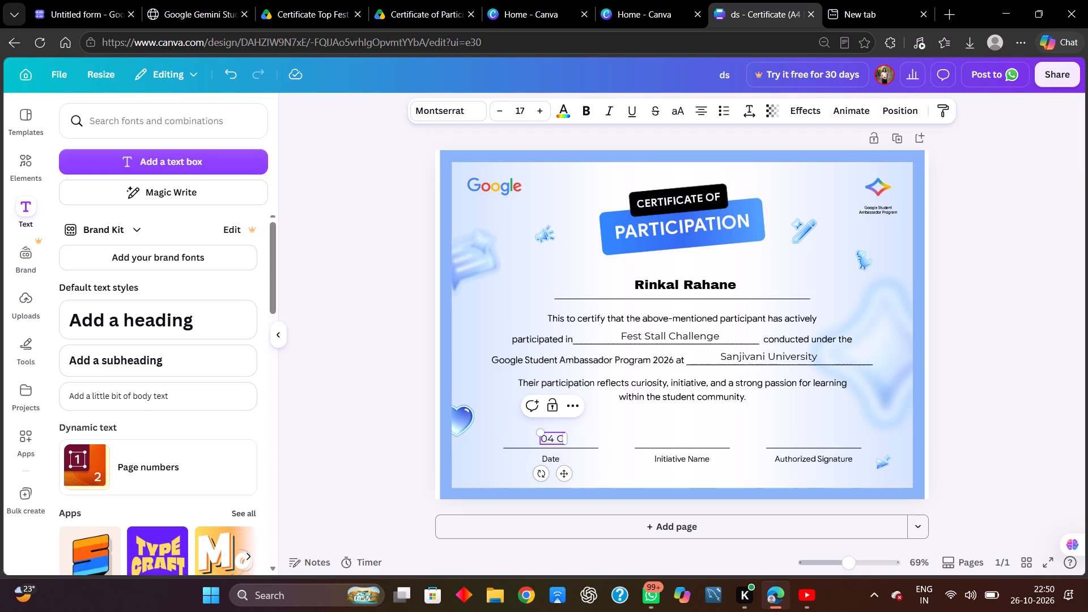
{"action": "type", "text": "2026"}
Add a text box with the person's name and place it just above the Initiative Name line.
{"action": "left_click", "coordinate": [691, 447]}
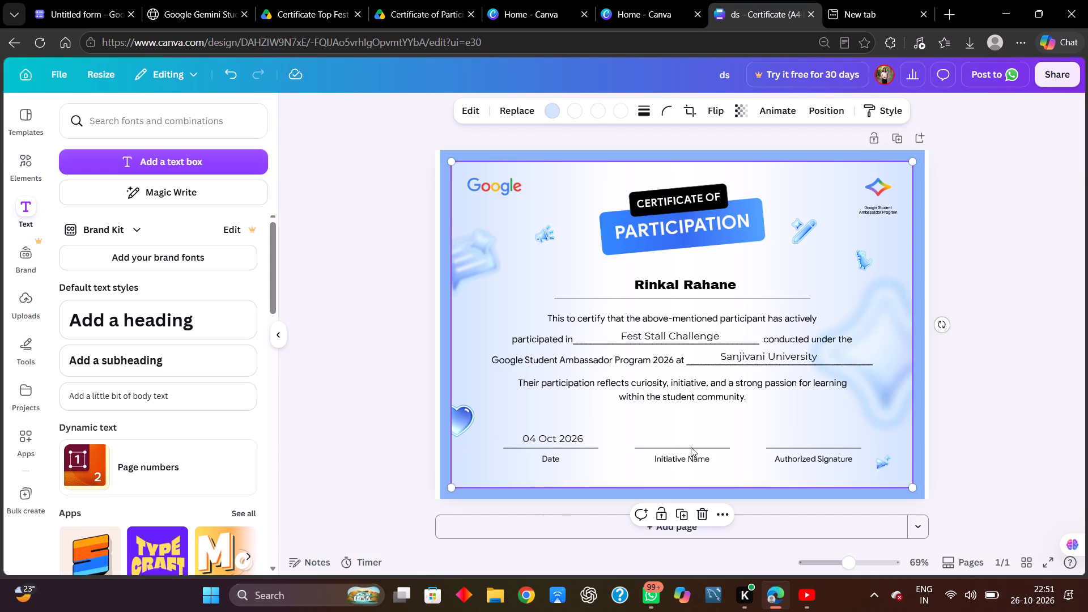
{"action": "left_click", "coordinate": [665, 441]}
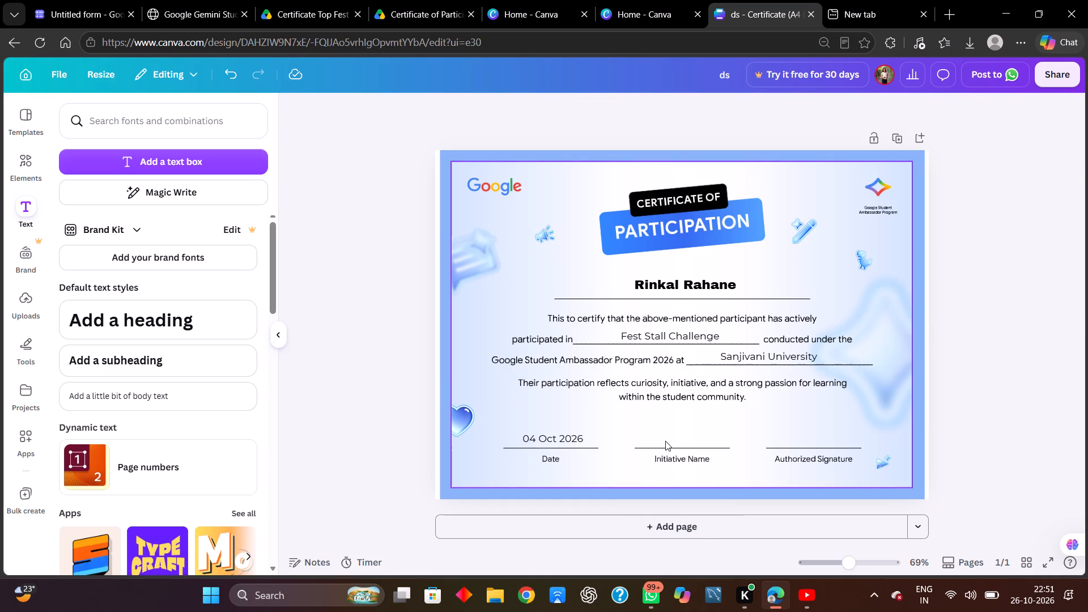
{"action": "left_click", "coordinate": [665, 441]}
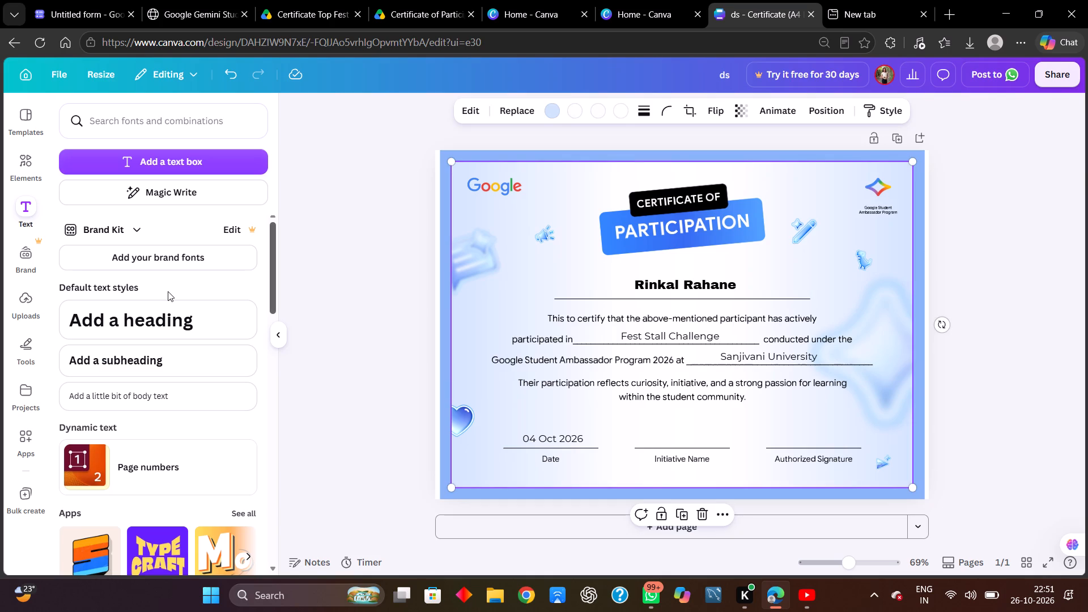
{"action": "left_click", "coordinate": [150, 163]}
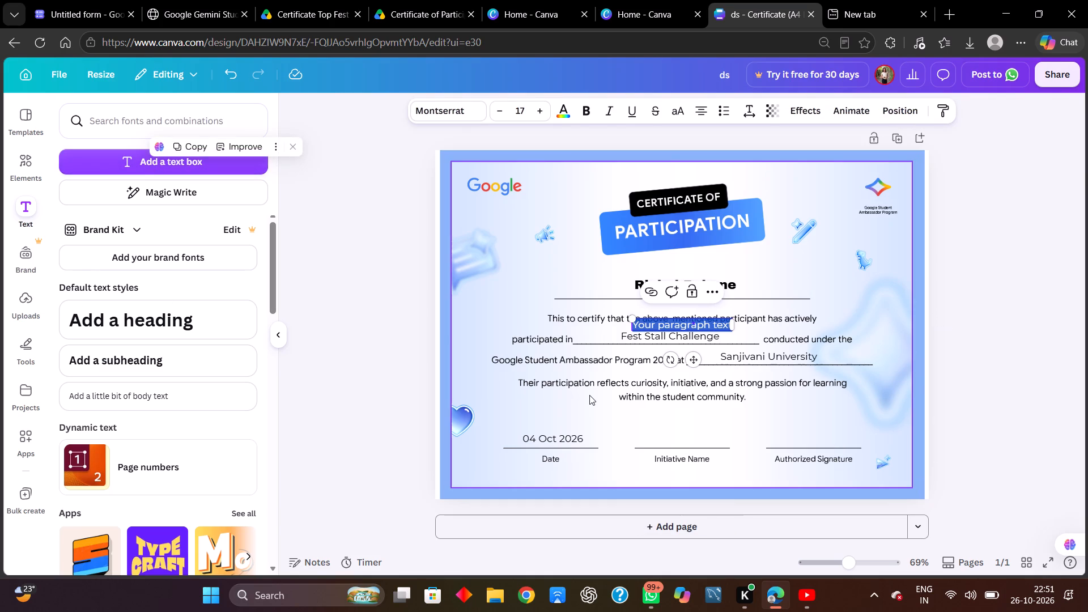
{"action": "key", "text": "s"}
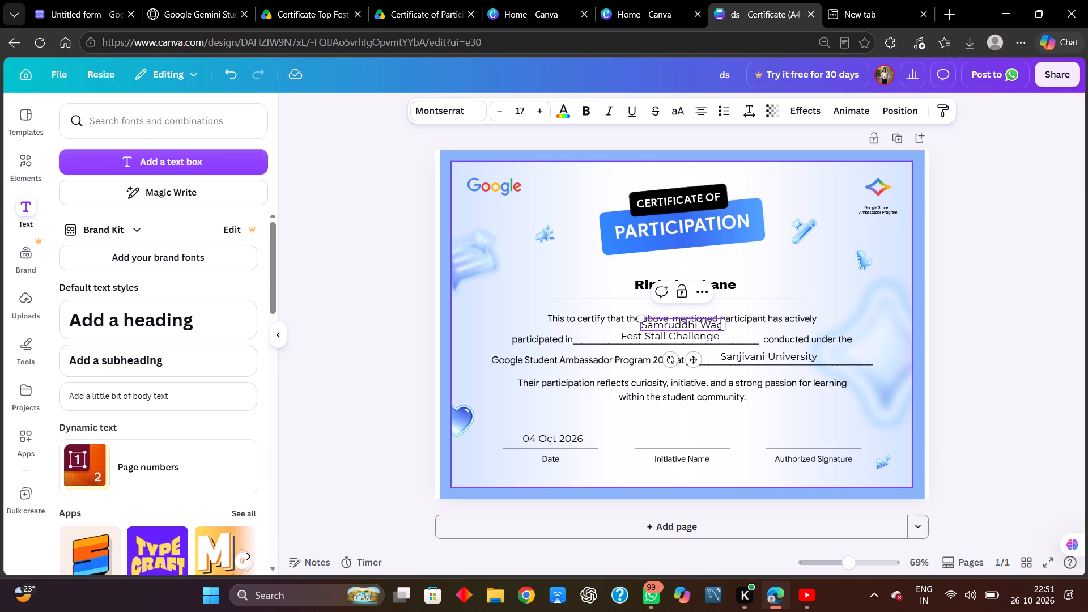
{"action": "left_click_drag", "start_coordinate": [694, 357], "coordinate": [693, 414]}
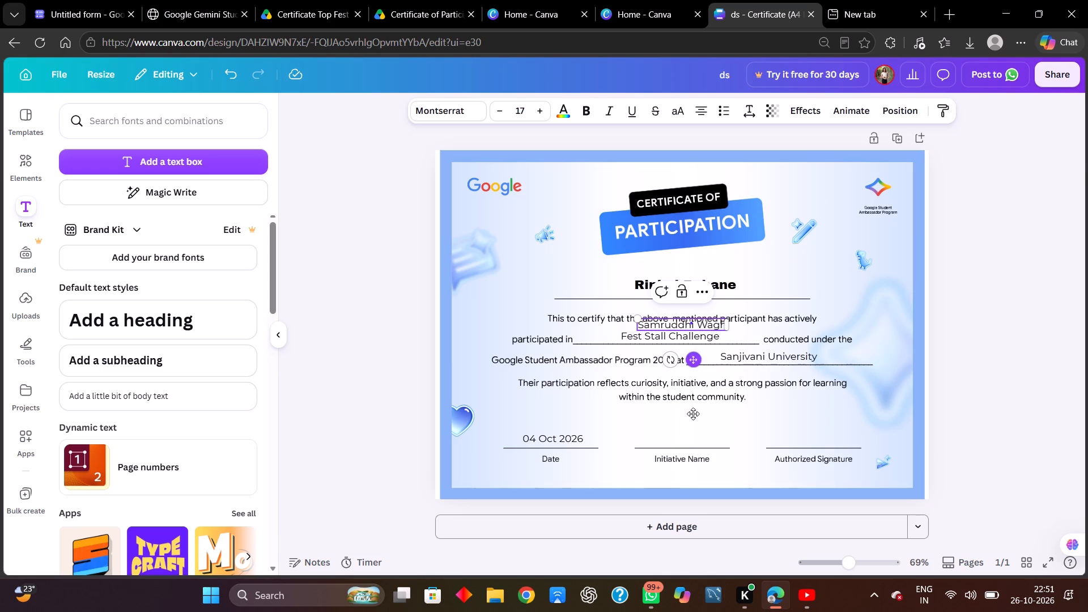
{"action": "left_click_drag", "start_coordinate": [693, 414], "coordinate": [693, 466]}
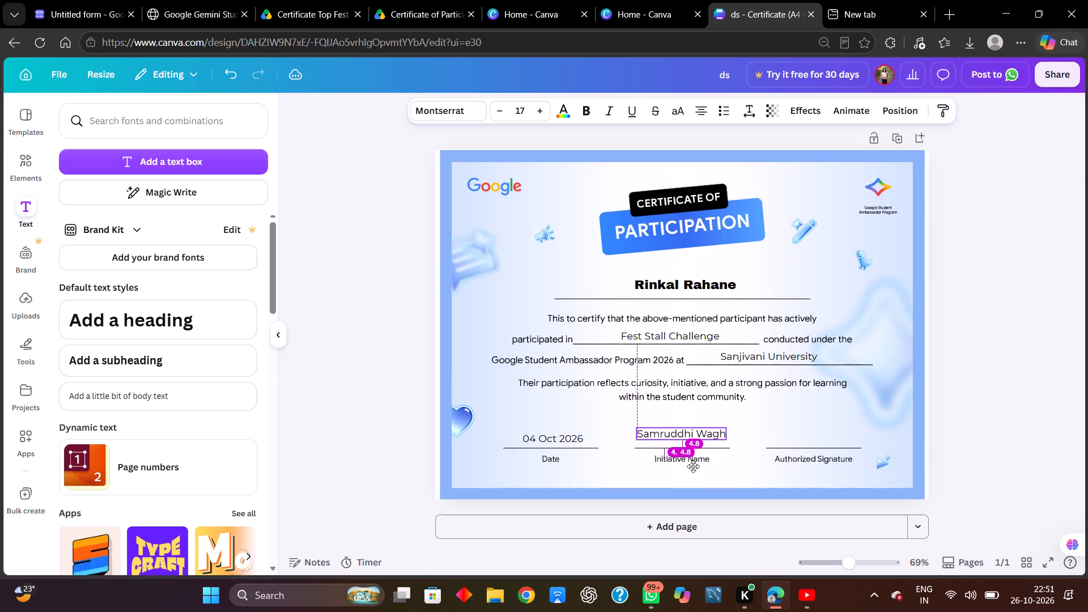
{"action": "left_click_drag", "start_coordinate": [693, 466], "coordinate": [694, 469]}
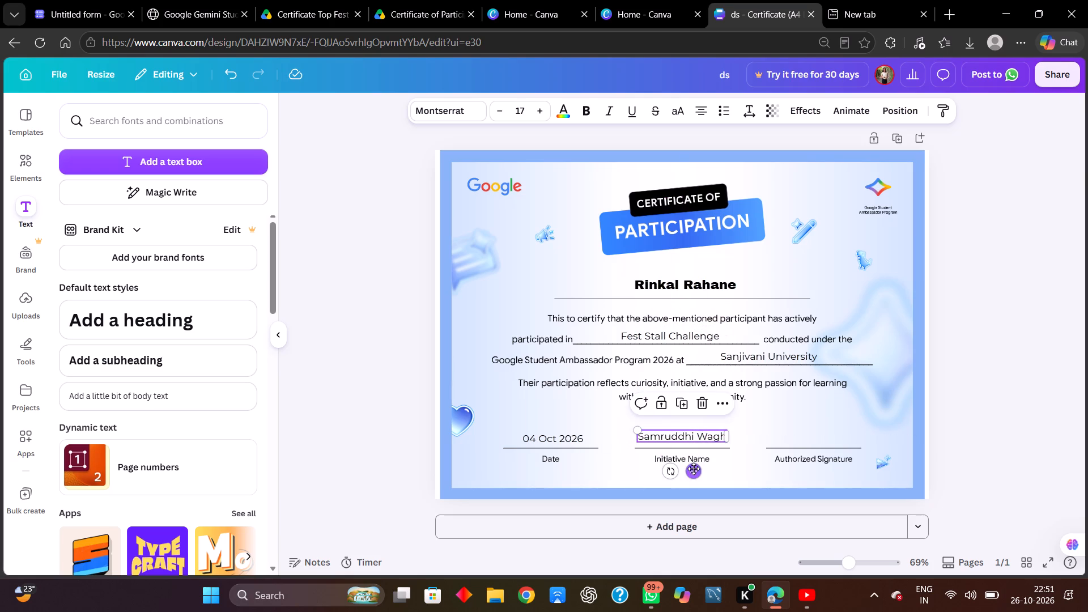
Set the name above "Initiative Name" to font size 15 and nudge it slightly down, closer to its line.
{"action": "left_click", "coordinate": [500, 110]}
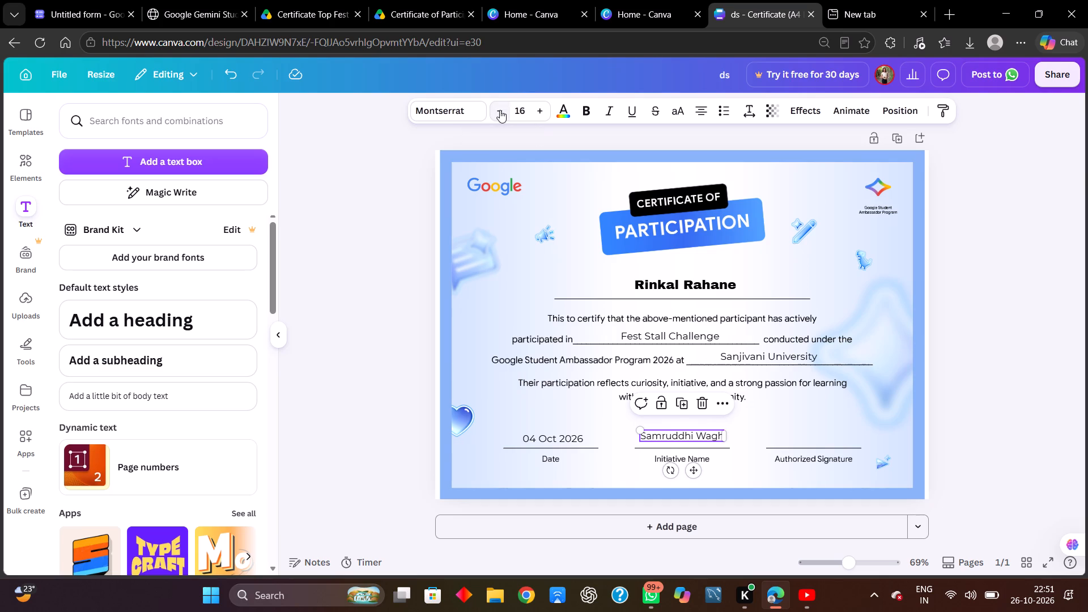
{"action": "left_click", "coordinate": [500, 110]}
{"action": "left_click", "coordinate": [285, 421]}
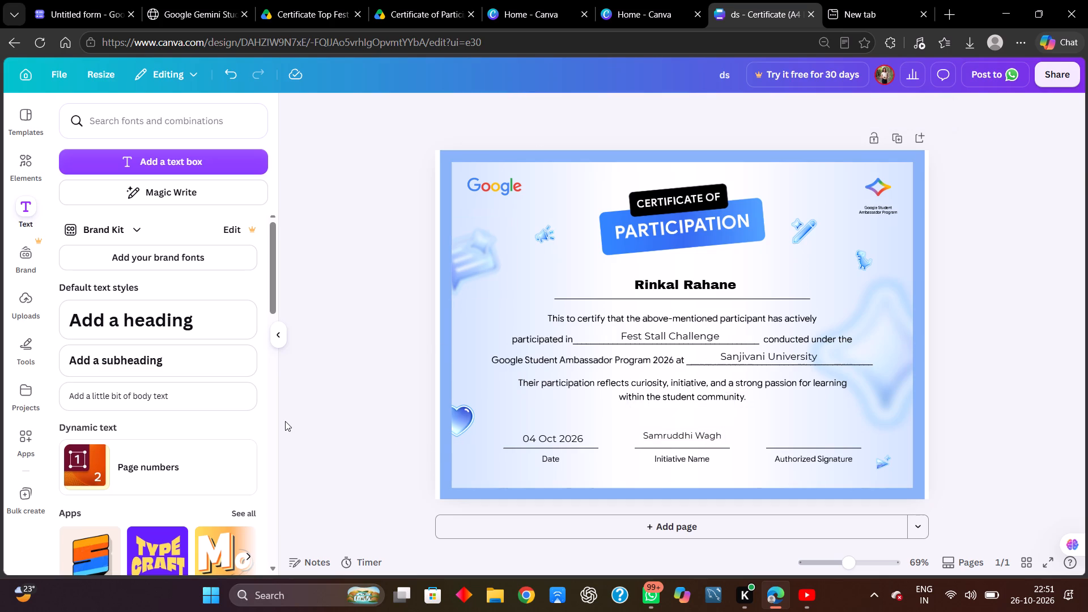
{"action": "left_click", "coordinate": [684, 432]}
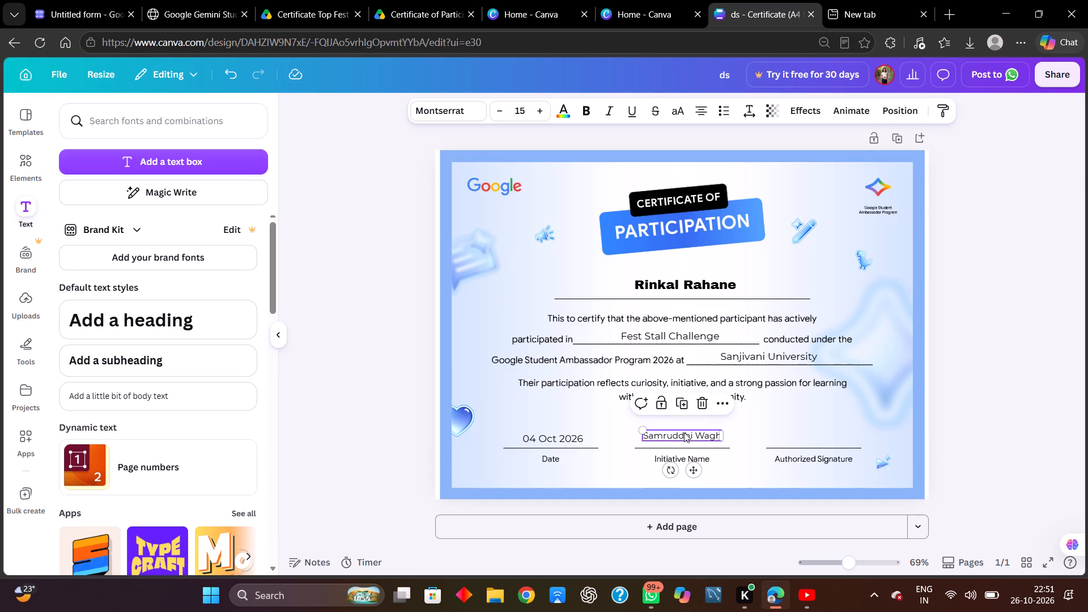
{"action": "left_click", "coordinate": [693, 471]}
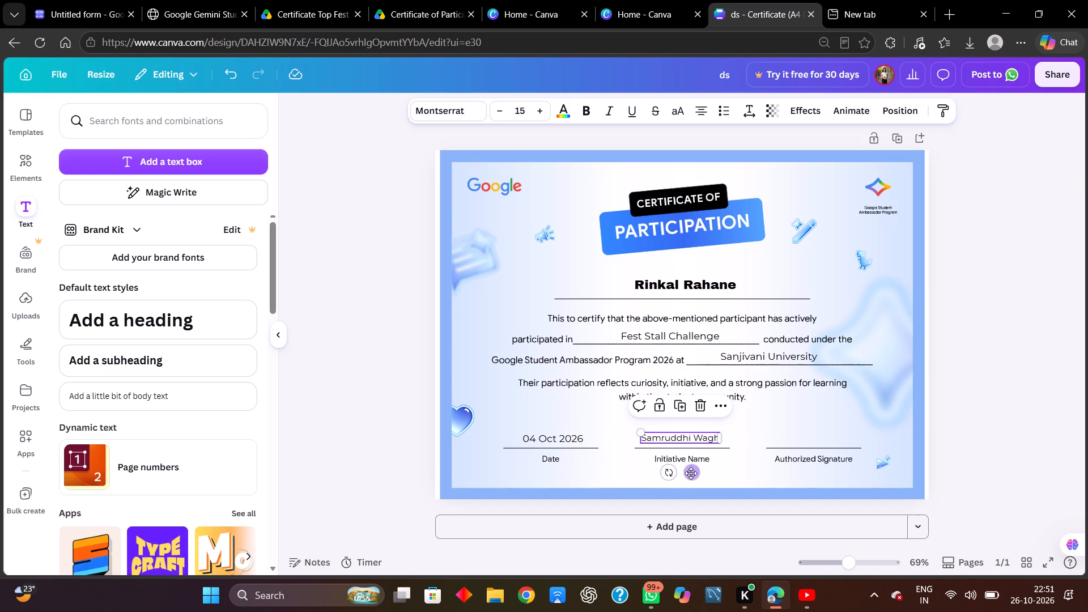
{"action": "left_click", "coordinate": [368, 423]}
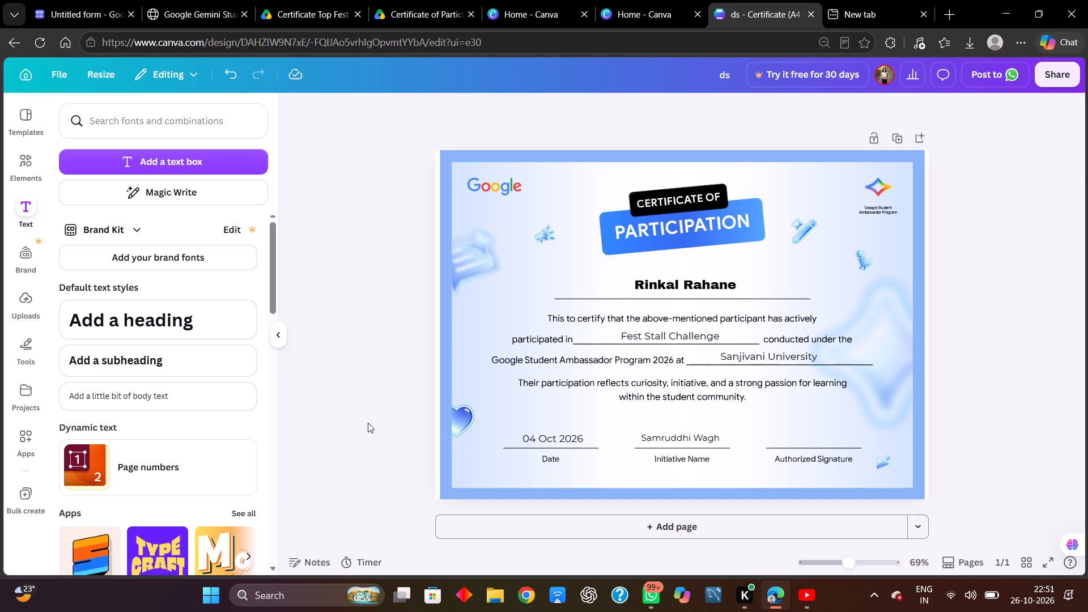
Add another text box to the certificate.
{"action": "left_click", "coordinate": [146, 169]}
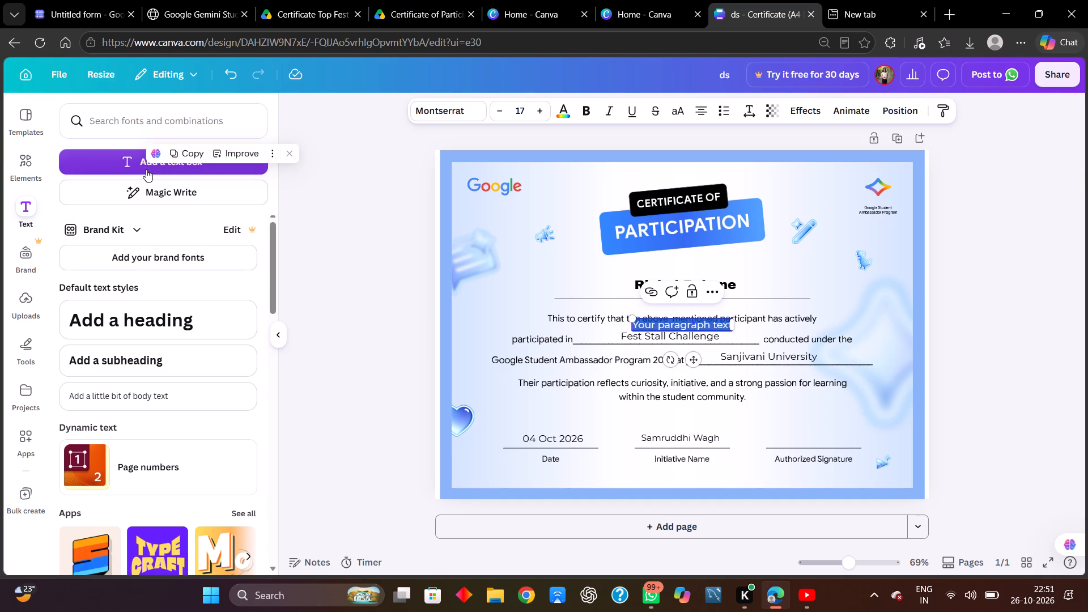
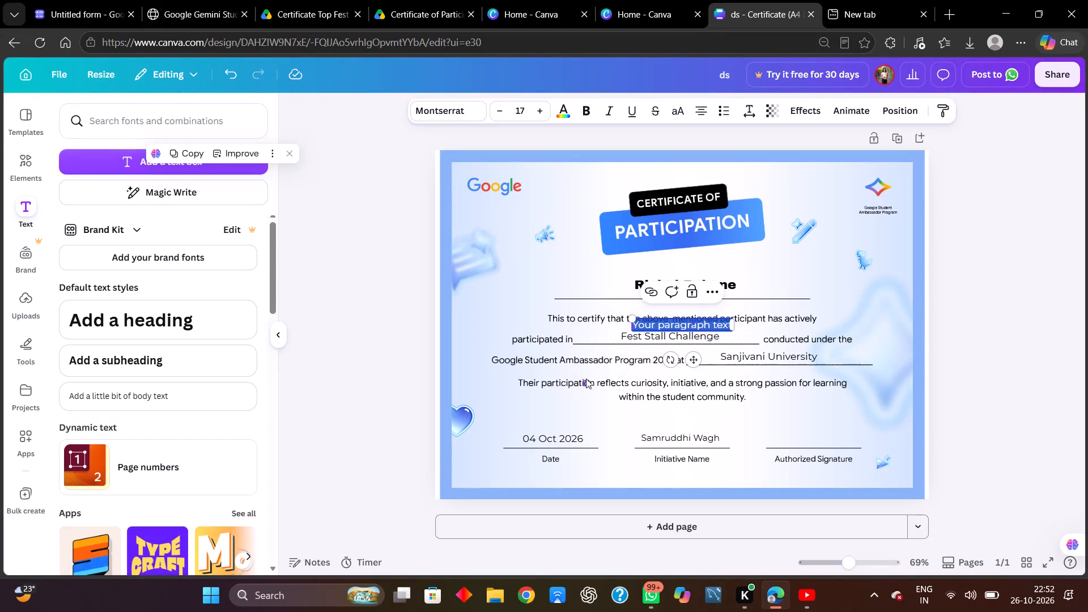
Move the new placeholder text box just above the Authorized Signature line in the certificate footer.
{"action": "left_click_drag", "start_coordinate": [693, 356], "coordinate": [839, 457]}
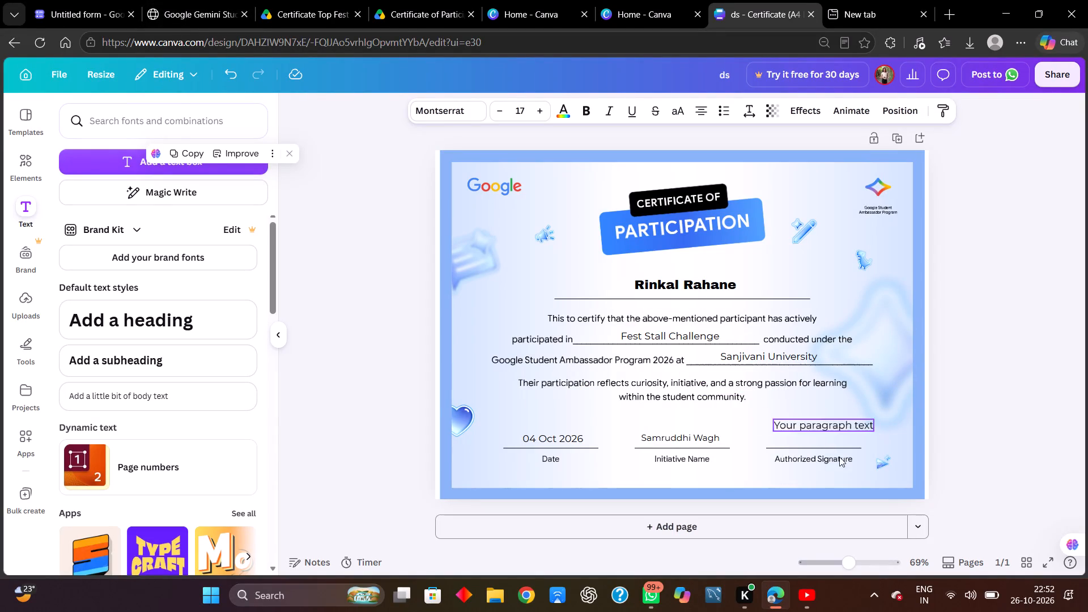
{"action": "left_click_drag", "start_coordinate": [839, 457], "coordinate": [858, 466]}
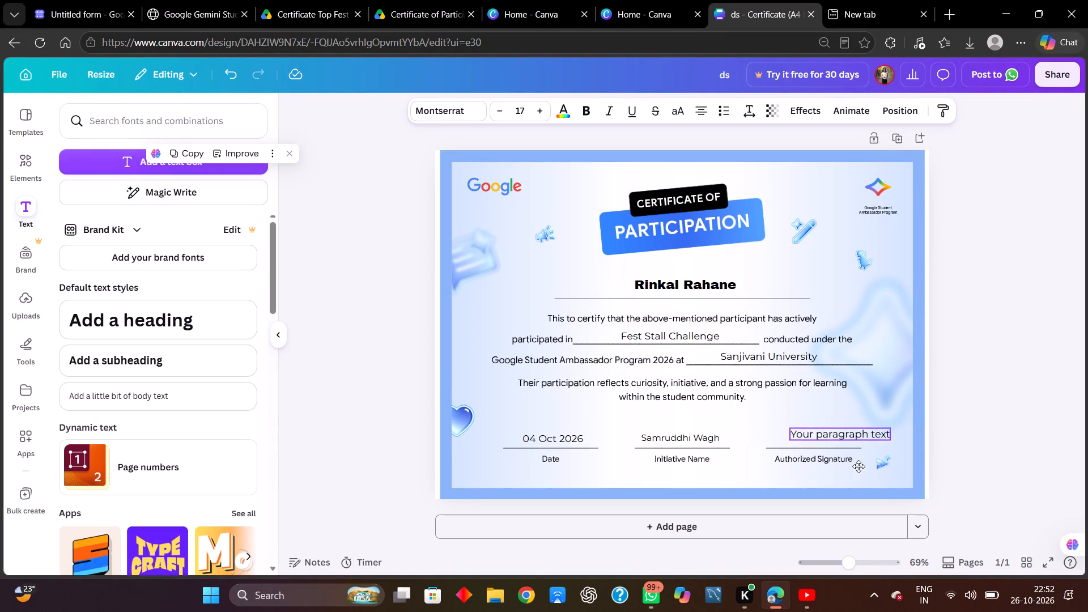
{"action": "left_click_drag", "start_coordinate": [858, 466], "coordinate": [830, 467]}
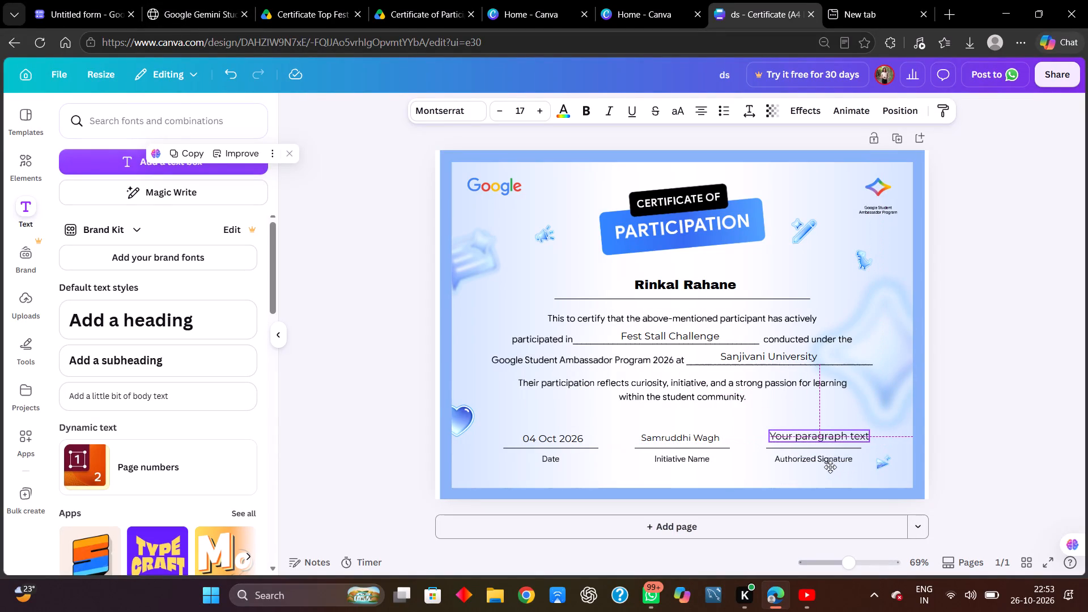
{"action": "left_click_drag", "start_coordinate": [830, 467], "coordinate": [828, 467]}
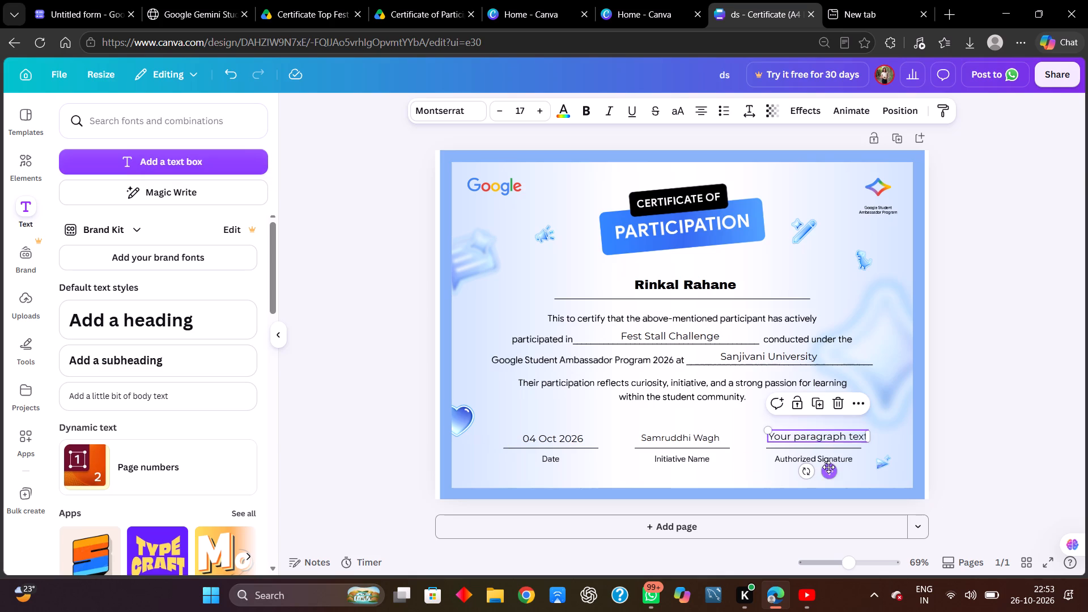
Select all the placeholder text in the box above the Authorized Signature line for editing.
{"action": "triple_click", "coordinate": [782, 437]}
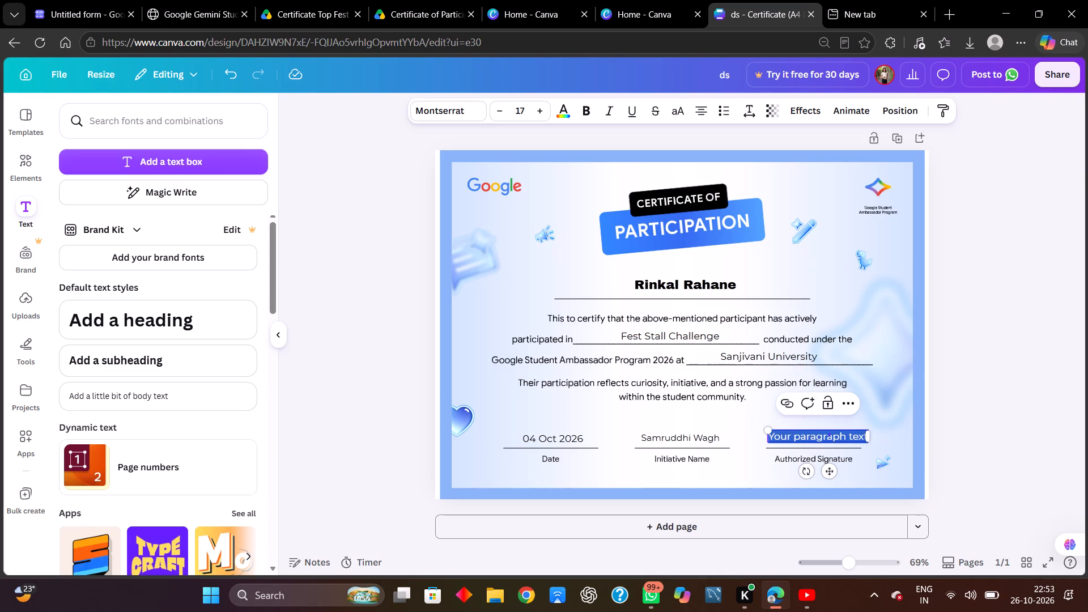
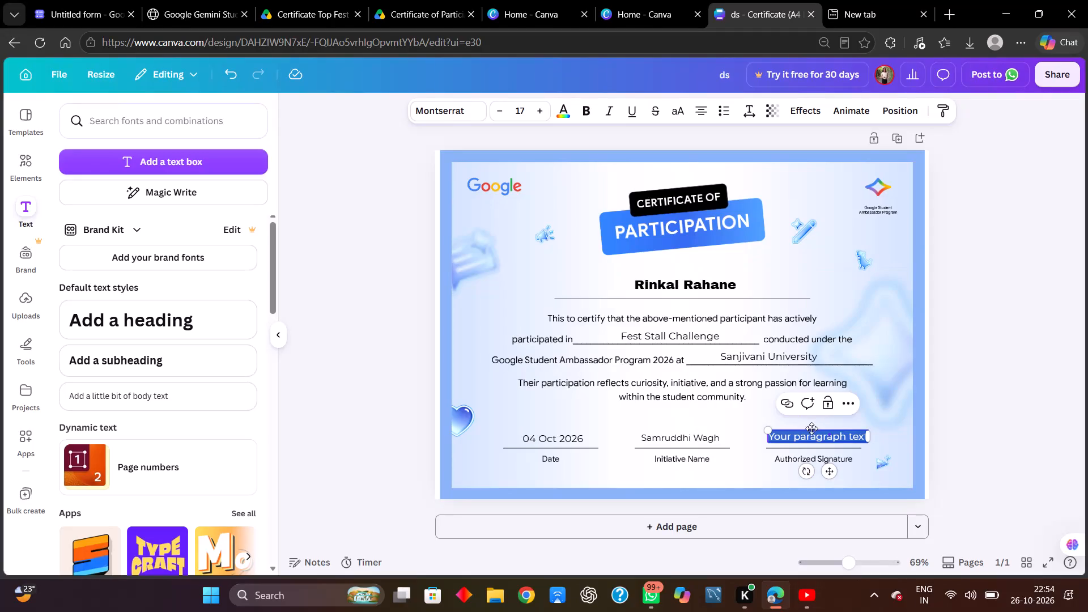
Replace the placeholder text above the Authorized Signature line with the same person's name as in the Initiative Name field.
{"action": "left_click", "coordinate": [812, 435]}
{"action": "double_click", "coordinate": [812, 435]}
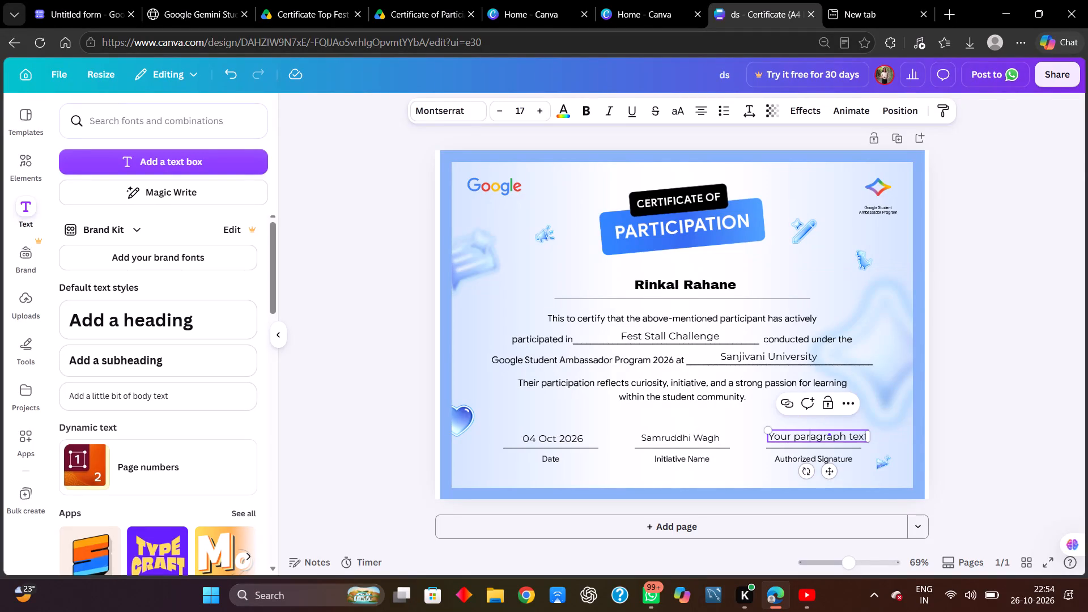
{"action": "triple_click", "coordinate": [812, 435]}
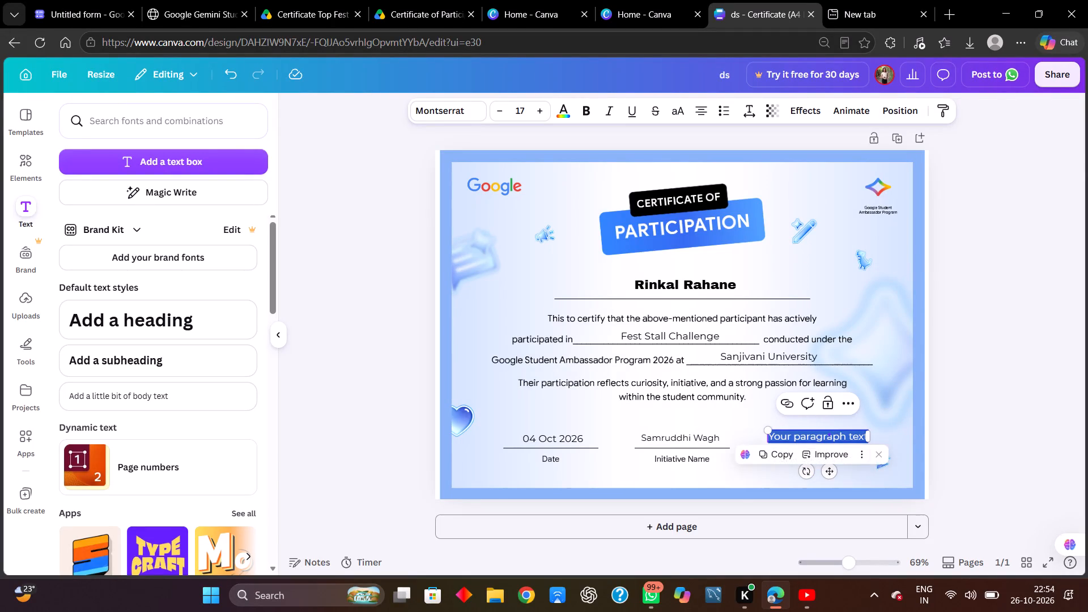
{"action": "key", "text": "BackSpace"}
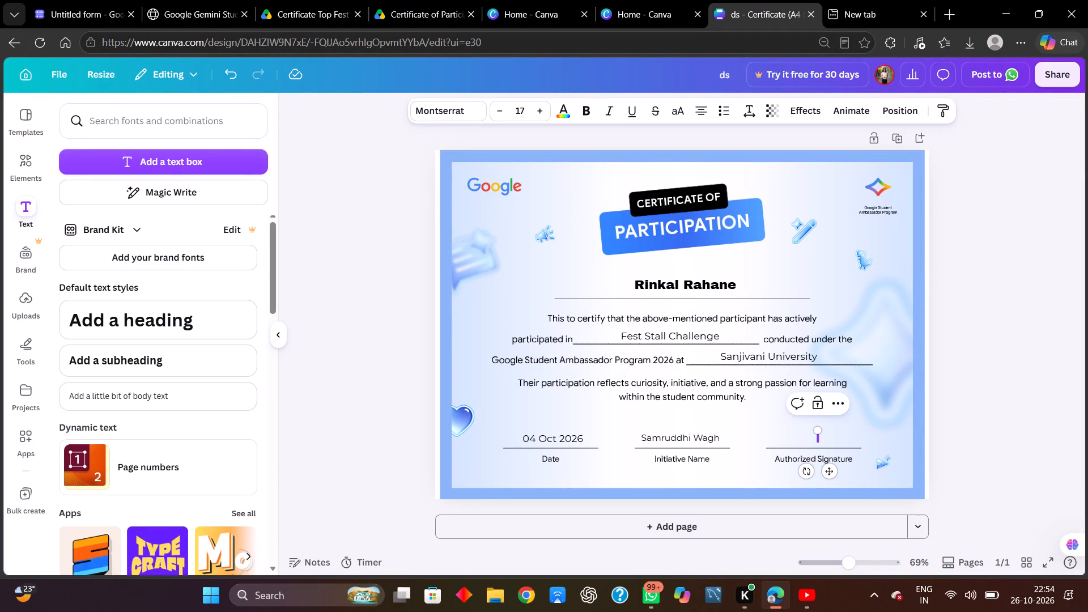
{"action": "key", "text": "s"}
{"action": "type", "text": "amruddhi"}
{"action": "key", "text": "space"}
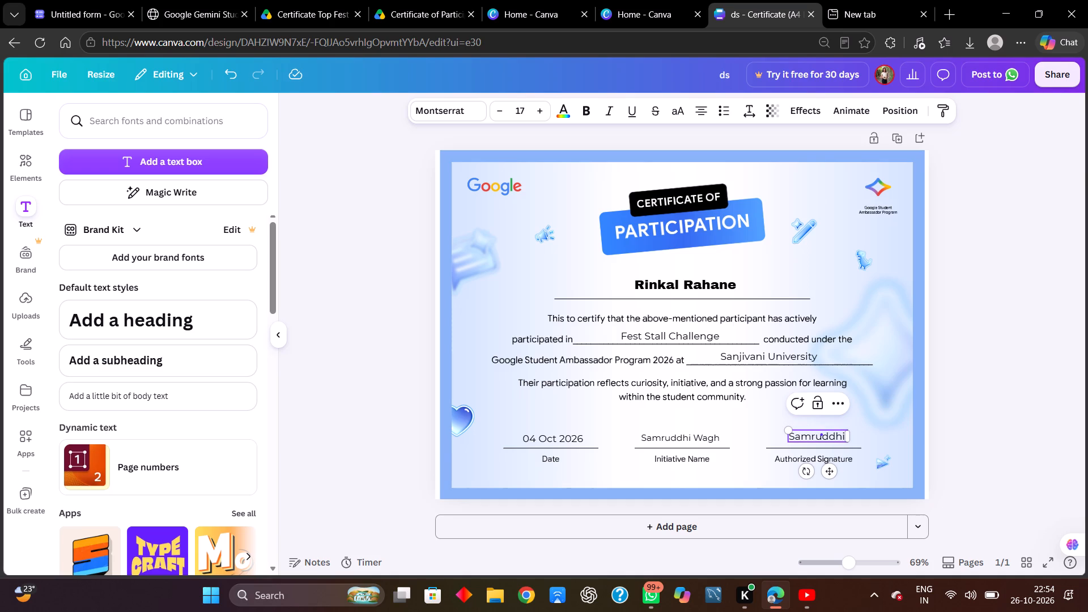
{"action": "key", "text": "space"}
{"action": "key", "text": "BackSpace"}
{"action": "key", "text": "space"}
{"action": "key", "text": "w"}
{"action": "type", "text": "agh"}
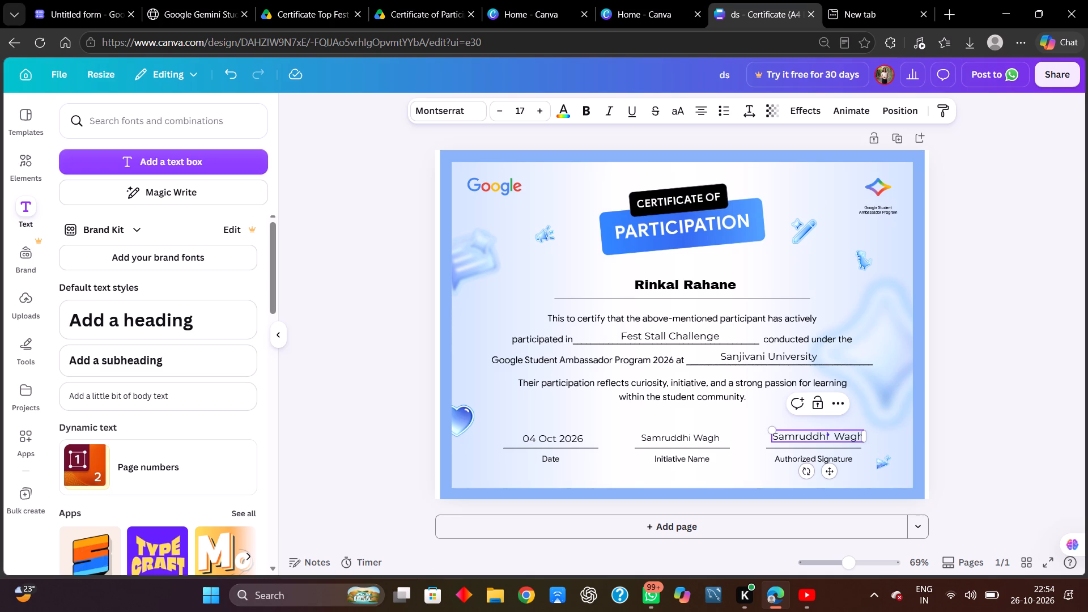
Change the font of the name above the Authorized Signature line to a script style, trying Brittany before choosing Alex Brush.
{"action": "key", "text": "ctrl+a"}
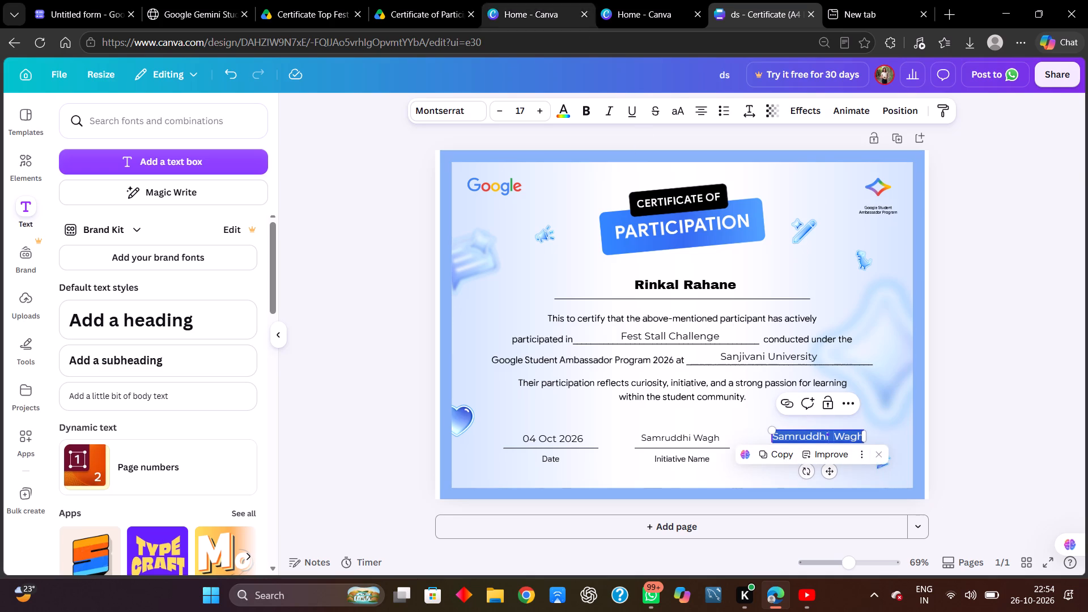
{"action": "left_click", "coordinate": [453, 110]}
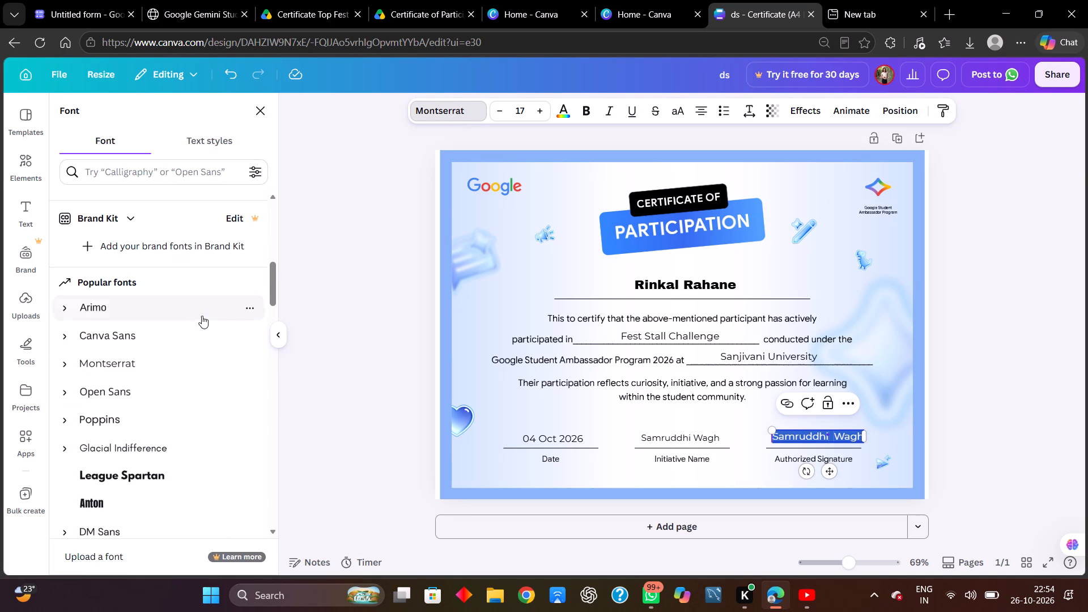
{"action": "scroll", "coordinate": [112, 424], "scroll_direction": "down", "scroll_amount": 3}
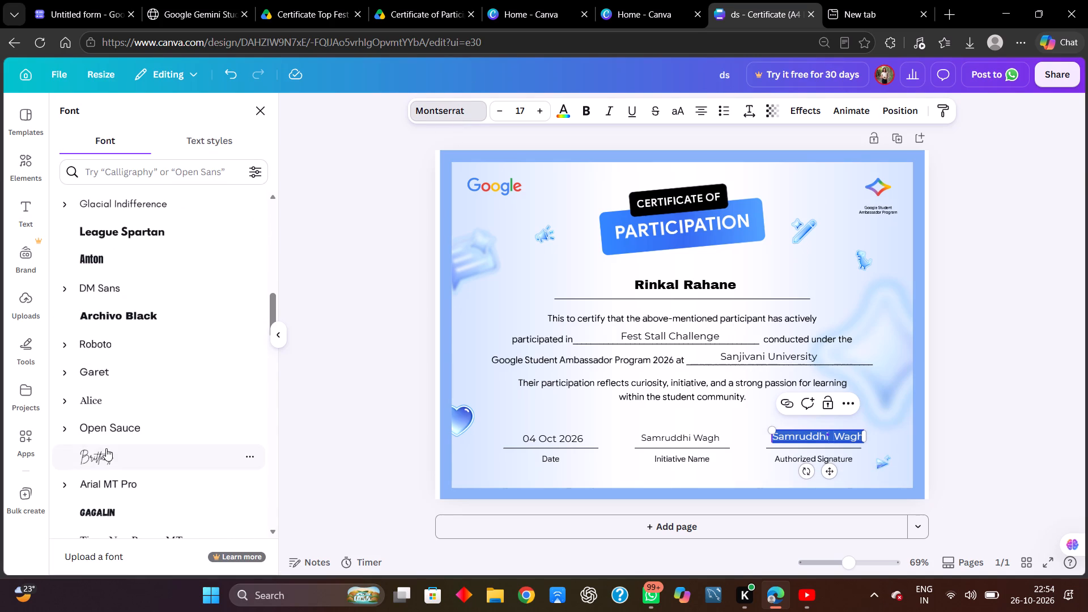
{"action": "left_click", "coordinate": [106, 448]}
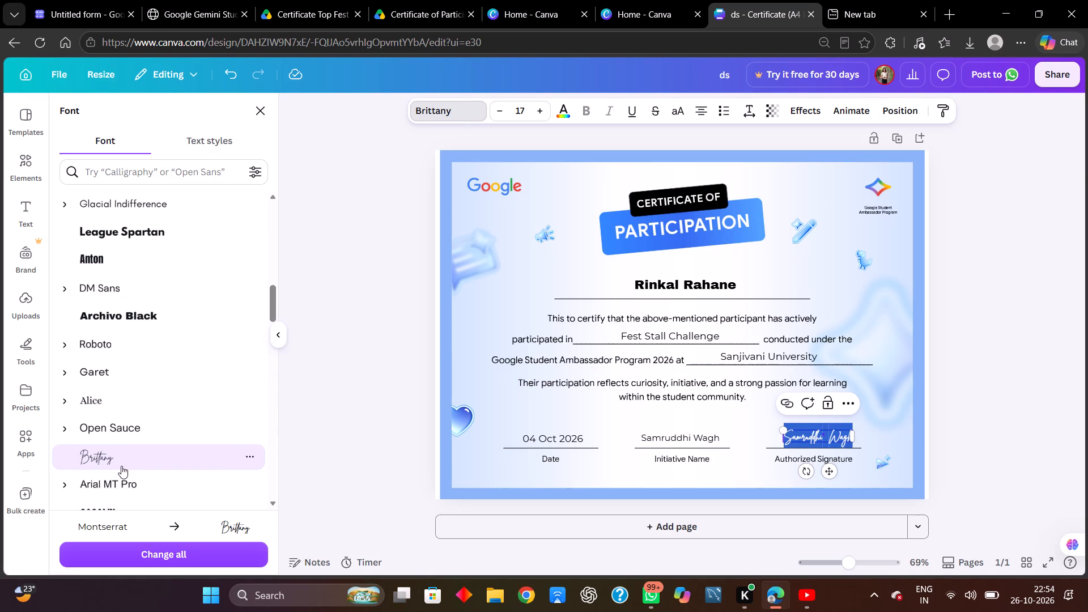
{"action": "scroll", "coordinate": [115, 471], "scroll_direction": "down", "scroll_amount": 3}
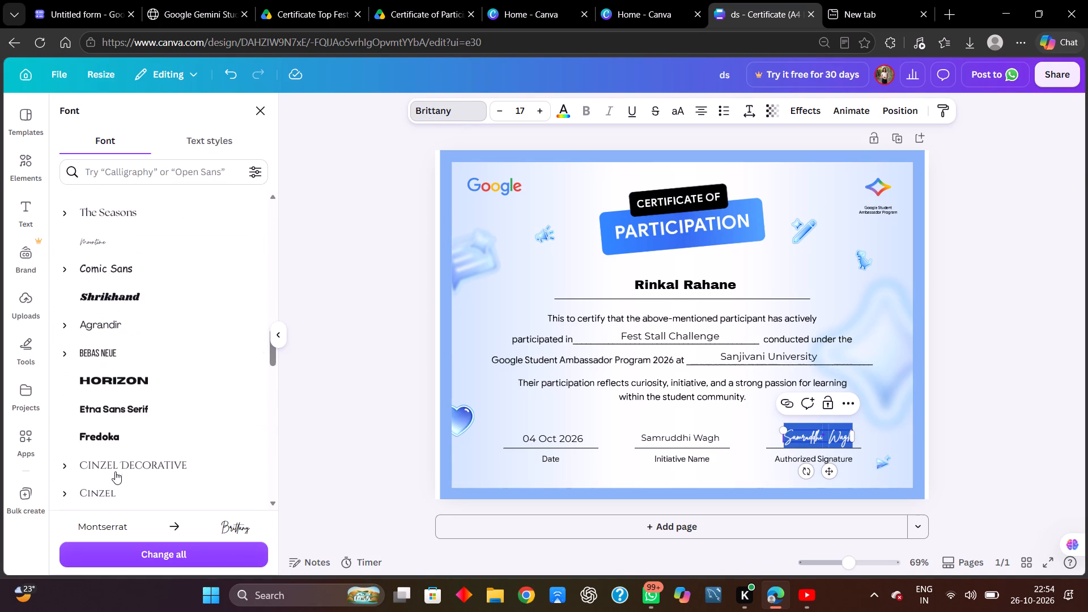
{"action": "scroll", "coordinate": [115, 471], "scroll_direction": "down", "scroll_amount": 3}
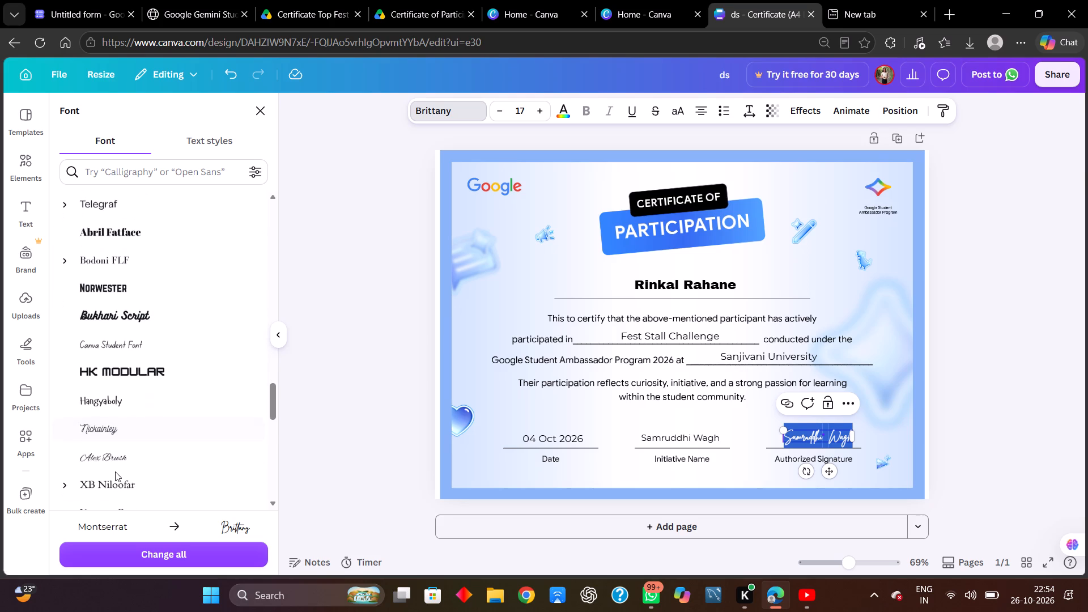
{"action": "scroll", "coordinate": [115, 471], "scroll_direction": "down", "scroll_amount": 3}
{"action": "left_click", "coordinate": [114, 237]}
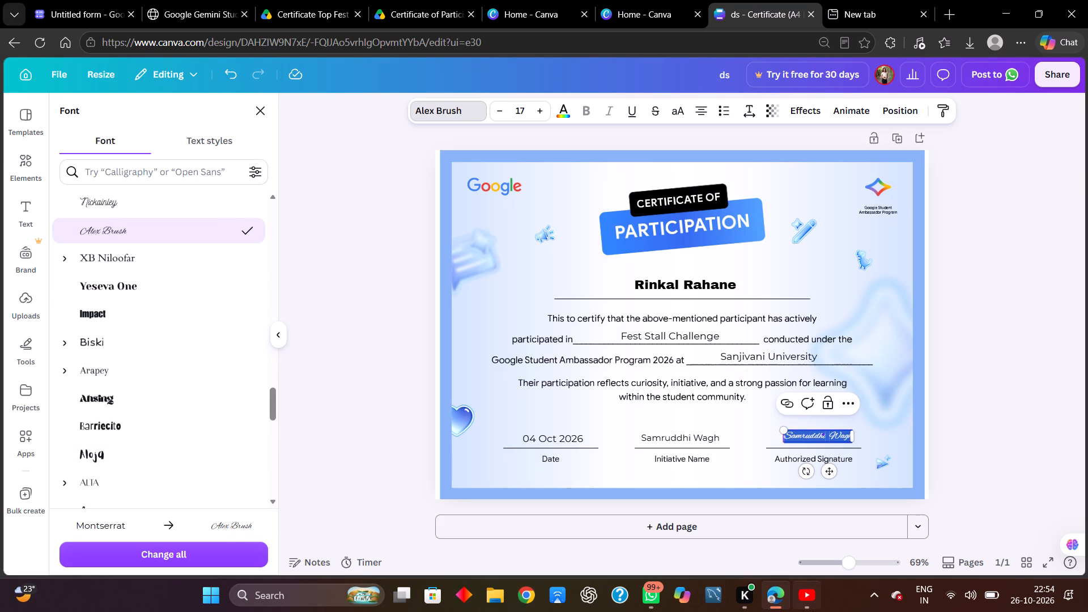
{"action": "left_click", "coordinate": [988, 454]}
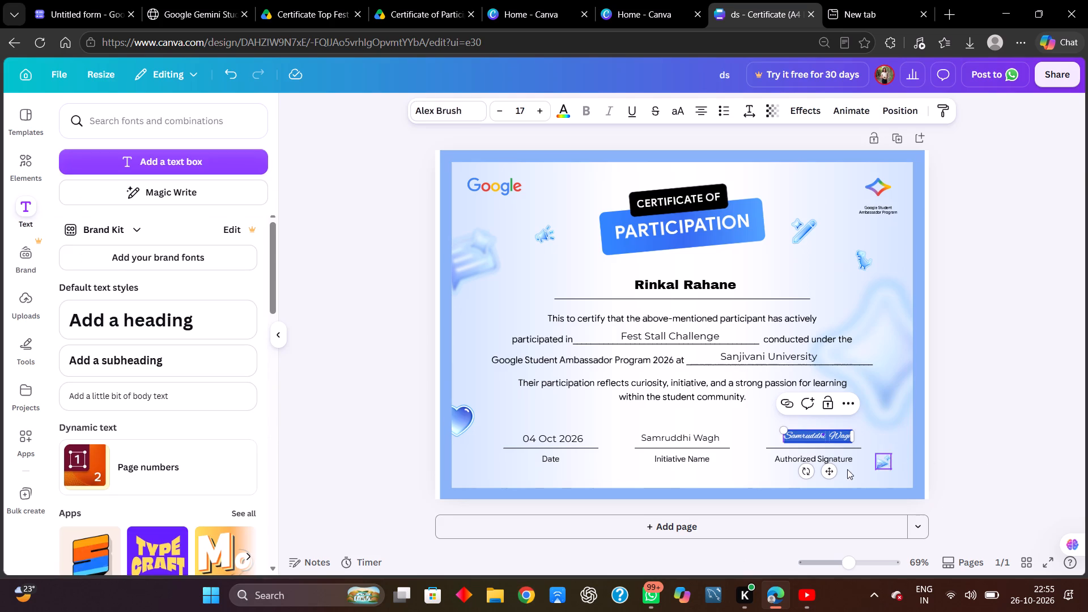
{"action": "left_click", "coordinate": [921, 491]}
{"action": "left_click", "coordinate": [940, 487]}
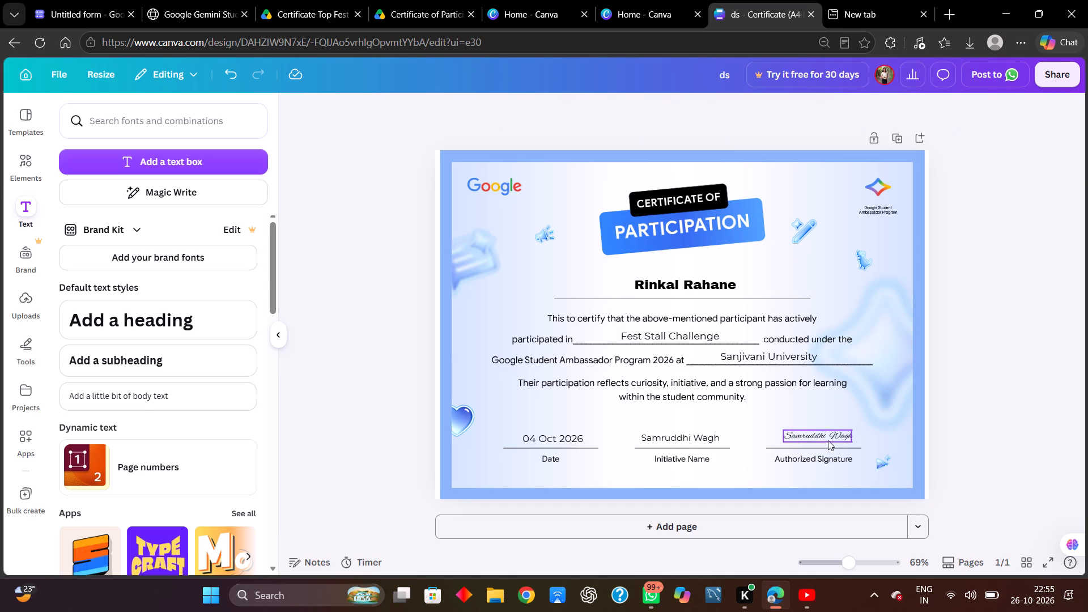
Nudge the signature text slightly sideways and down so it sits centred just above the Authorized Signature line.
{"action": "left_click", "coordinate": [822, 432]}
{"action": "left_click_drag", "start_coordinate": [827, 467], "coordinate": [822, 469]}
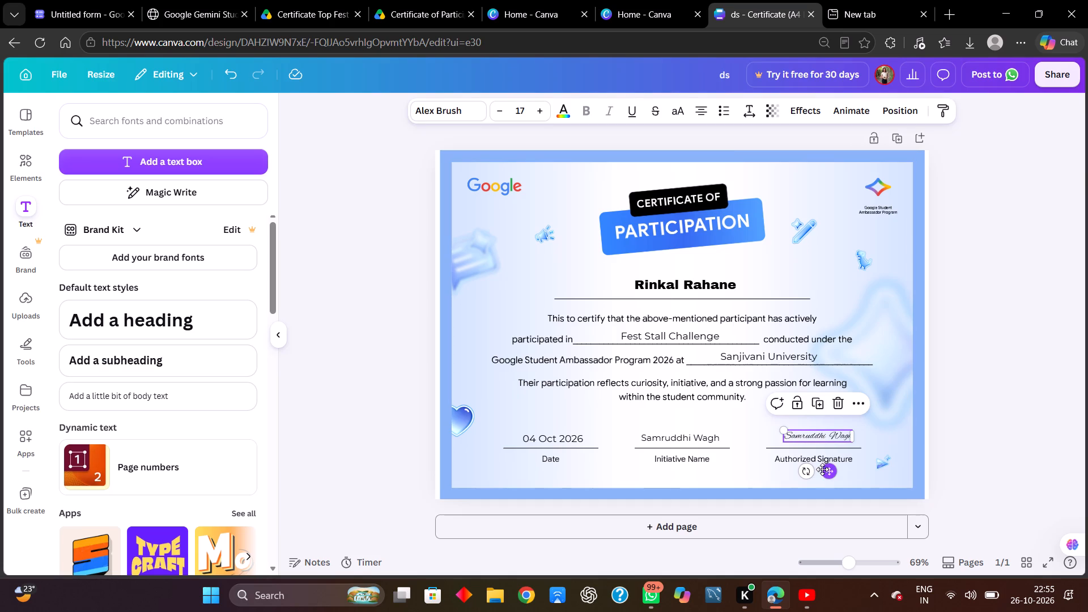
{"action": "left_click_drag", "start_coordinate": [822, 469], "coordinate": [821, 470]}
{"action": "left_click", "coordinate": [1032, 467]}
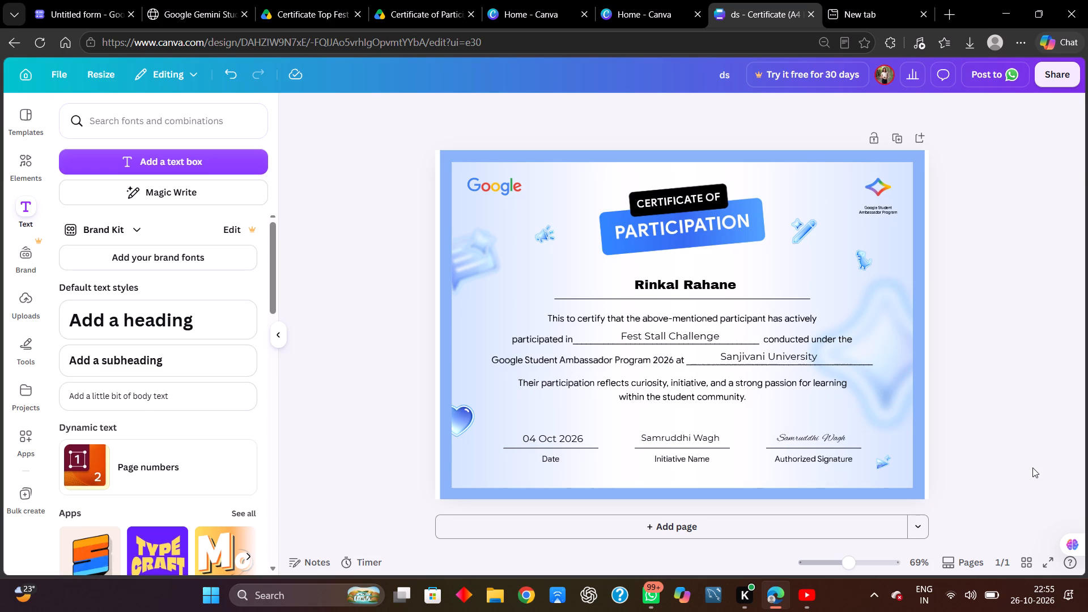
Download the finished participation certificate as a PNG at size 1 with High quality.
{"action": "left_click", "coordinate": [388, 354]}
{"action": "left_click", "coordinate": [1042, 88]}
{"action": "left_click", "coordinate": [1051, 76]}
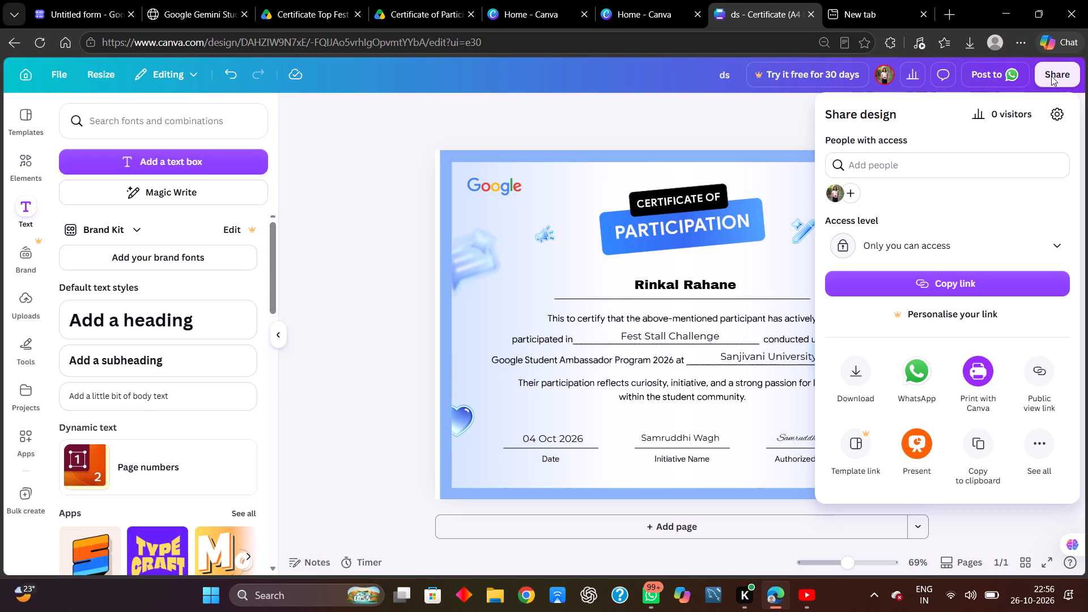
{"action": "left_click", "coordinate": [852, 367]}
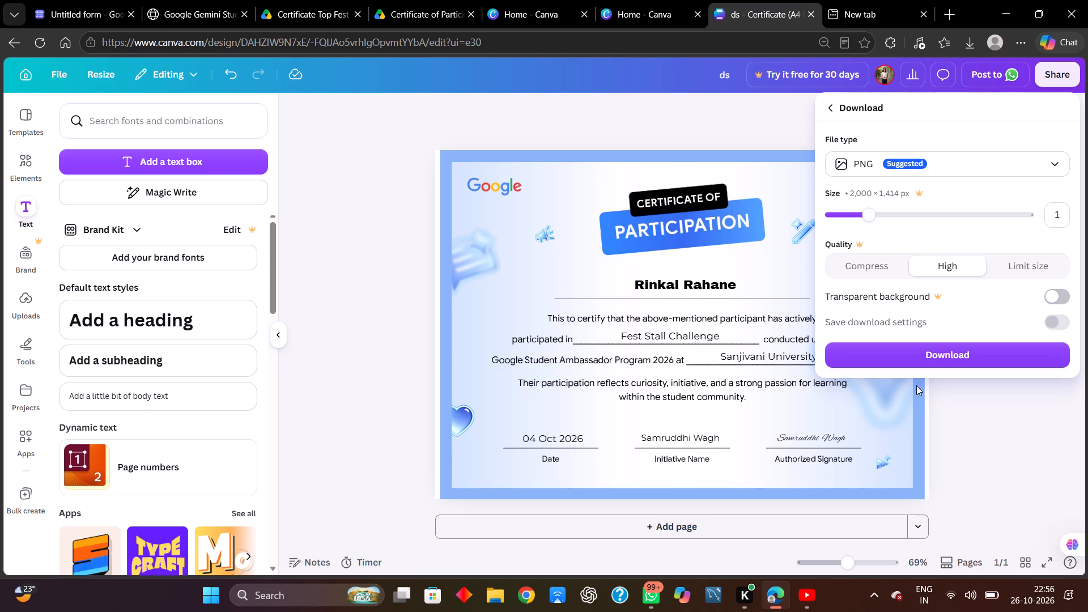
{"action": "left_click", "coordinate": [957, 362]}
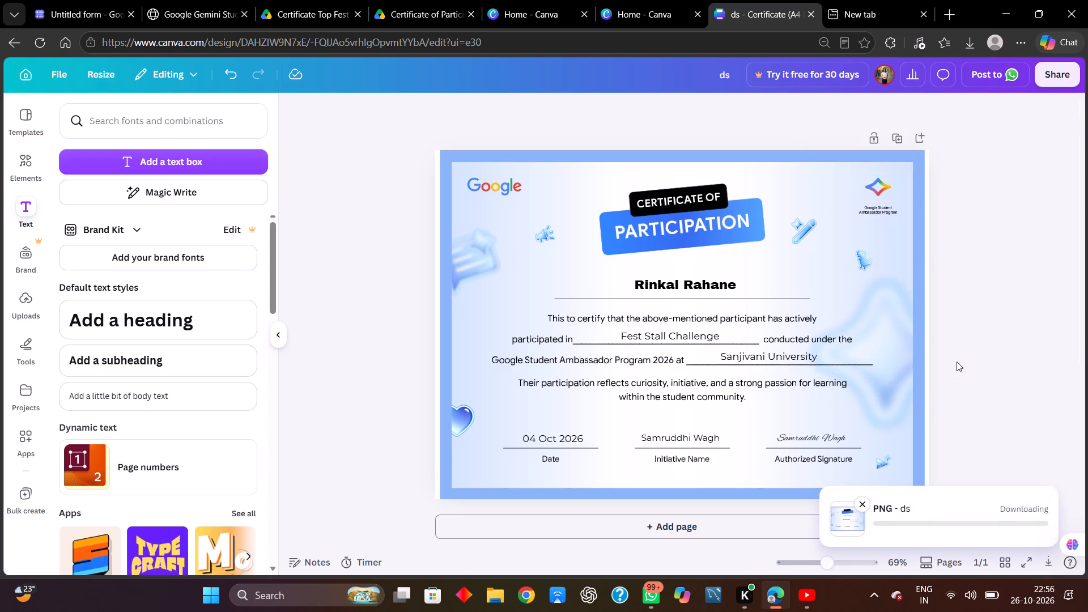
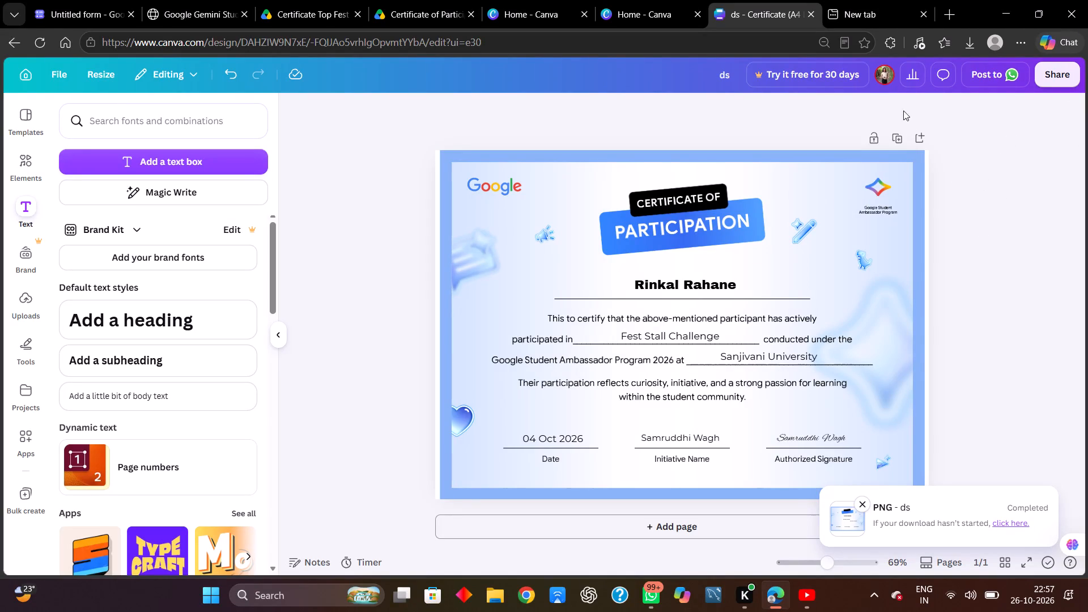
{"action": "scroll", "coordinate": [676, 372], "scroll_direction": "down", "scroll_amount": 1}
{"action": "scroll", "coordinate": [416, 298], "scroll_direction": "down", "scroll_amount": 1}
Dismiss the PNG download notification for the certificate.
{"action": "left_click", "coordinate": [861, 504]}
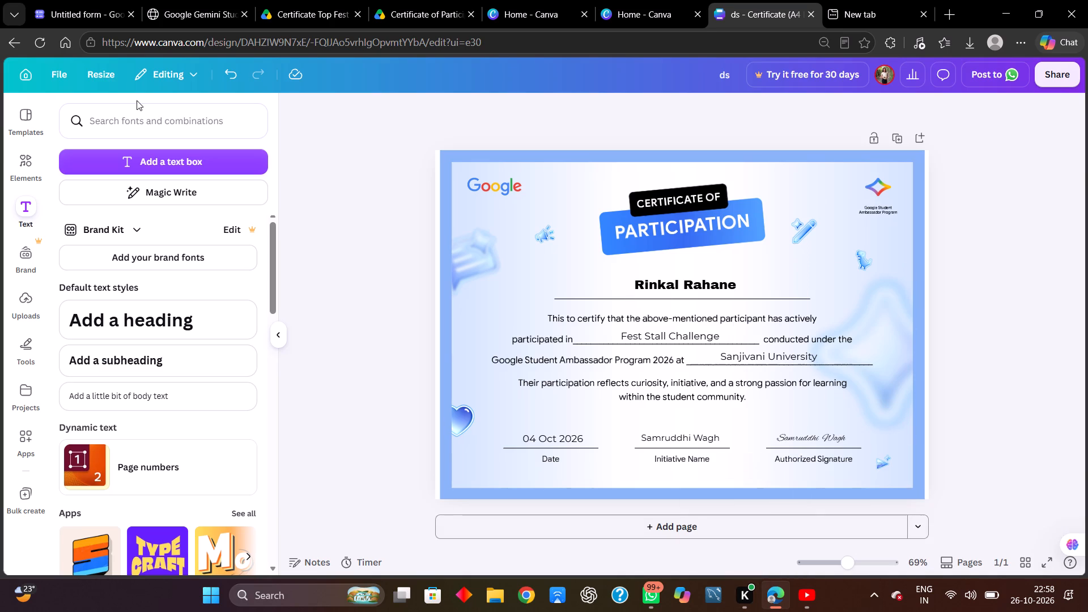
Switch to the Google Forms responses and copy the first respondent's name in the Full Name list.
{"action": "left_click", "coordinate": [63, 0]}
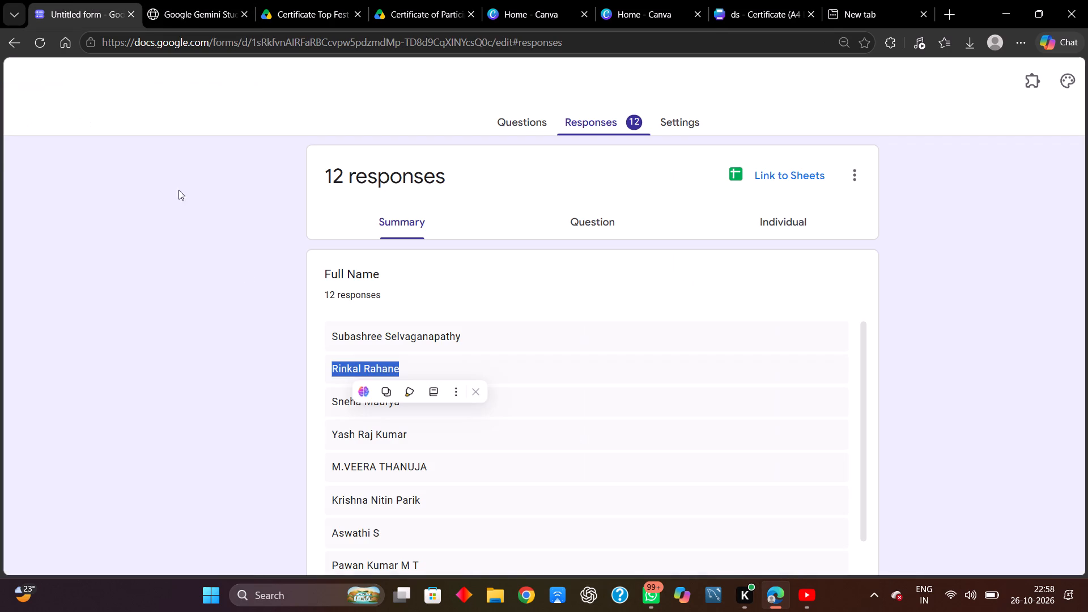
{"action": "left_click", "coordinate": [366, 438]}
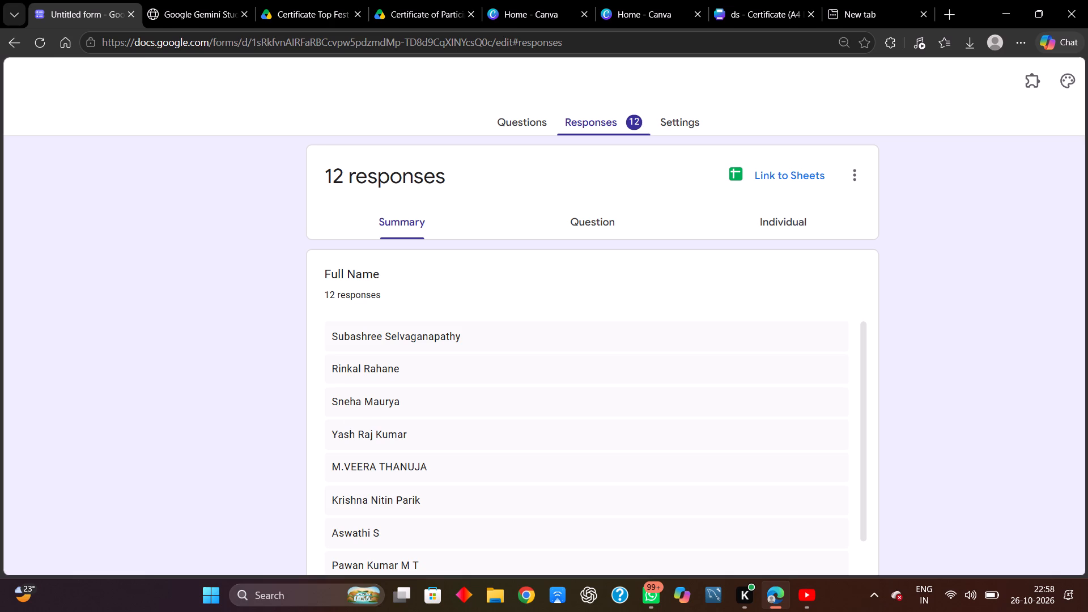
{"action": "double_click", "coordinate": [335, 401]}
{"action": "left_click", "coordinate": [411, 408]}
{"action": "left_click_drag", "start_coordinate": [406, 405], "coordinate": [327, 399]}
{"action": "left_click", "coordinate": [426, 340]}
{"action": "left_click_drag", "start_coordinate": [464, 338], "coordinate": [313, 332]}
{"action": "key", "text": "ctrl+c"}
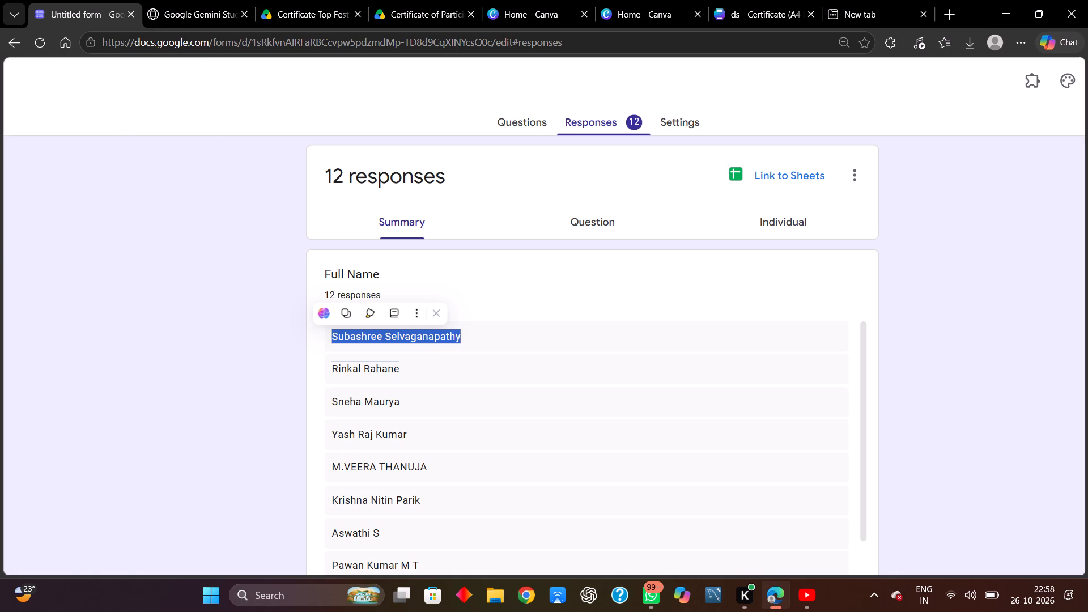
{"action": "left_click", "coordinate": [437, 338]}
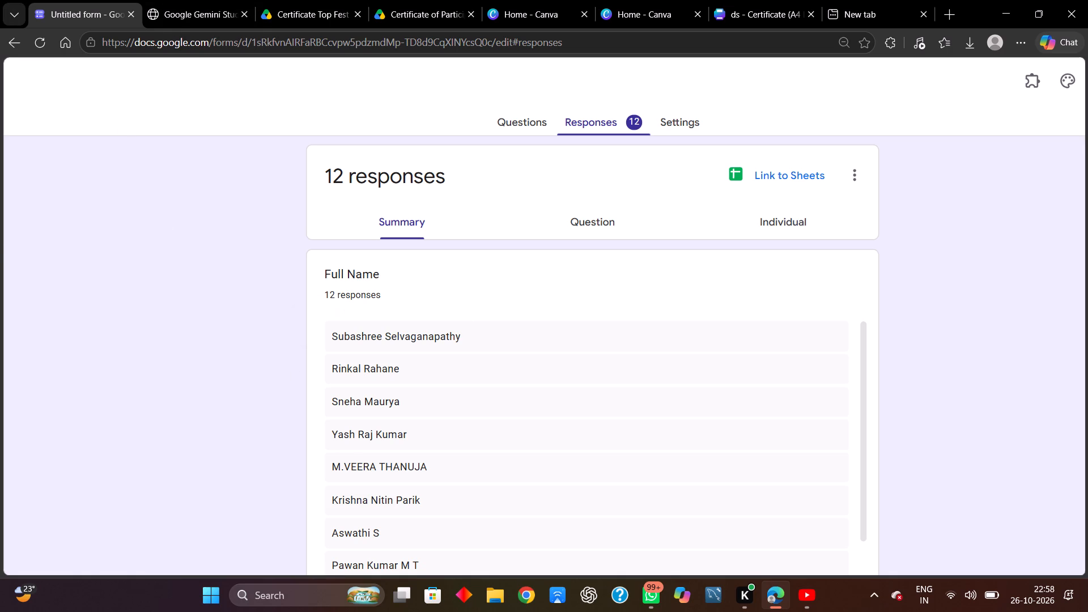